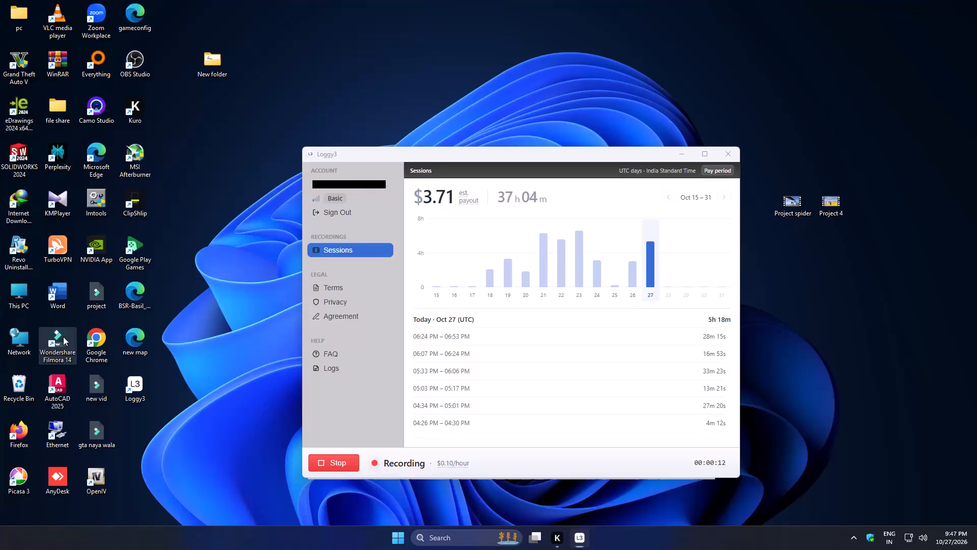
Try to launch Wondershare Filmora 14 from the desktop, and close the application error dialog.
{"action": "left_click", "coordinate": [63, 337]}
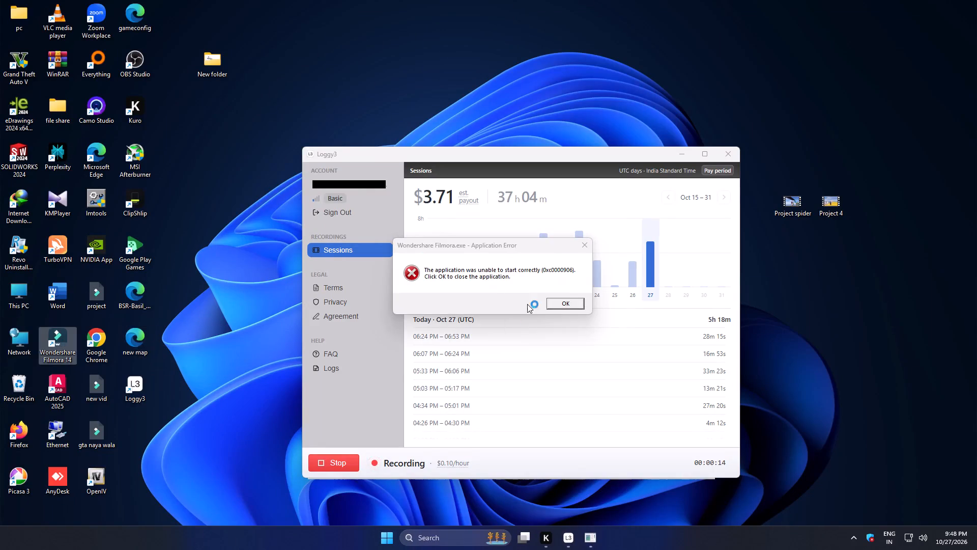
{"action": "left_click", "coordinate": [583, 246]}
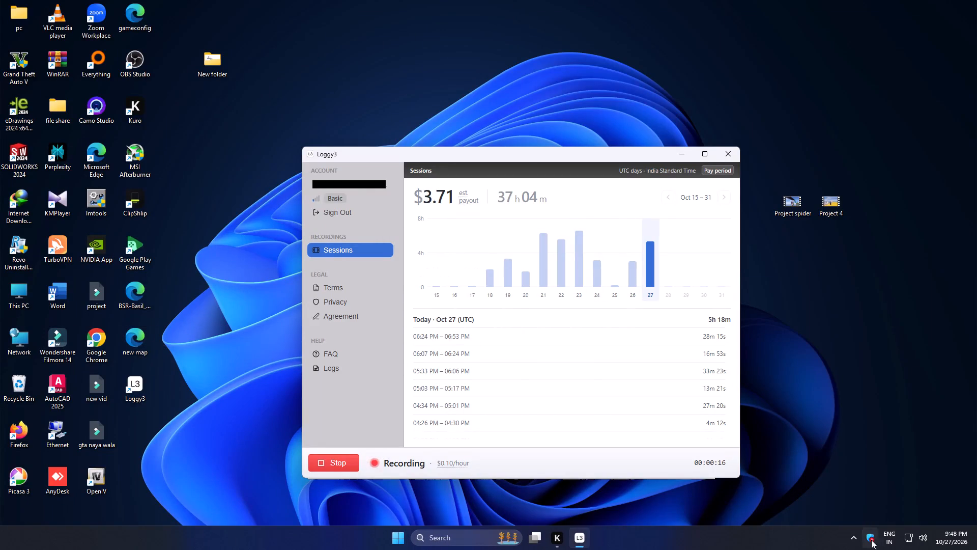
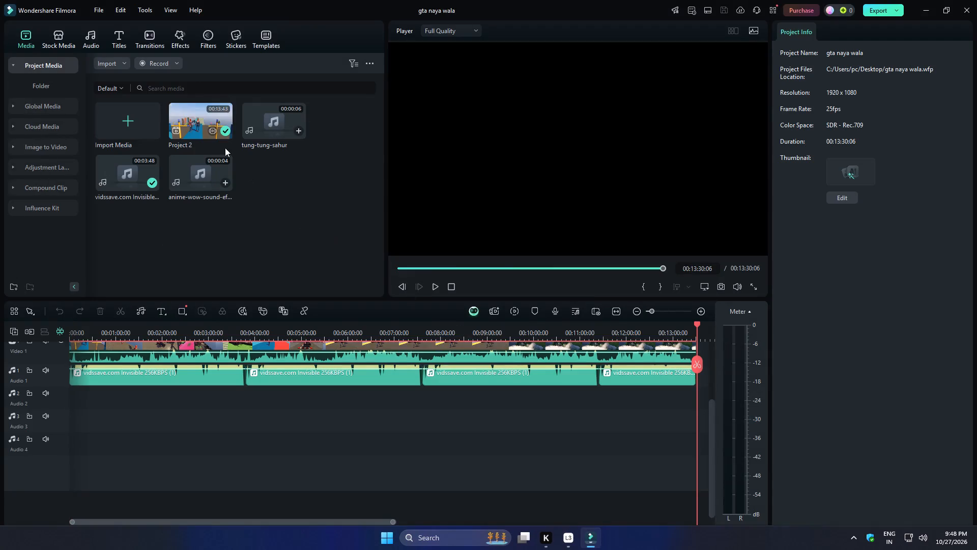
Delete the Project 2 video from the project media, including its timeline clip, and save the project.
{"action": "left_click", "coordinate": [212, 129]}
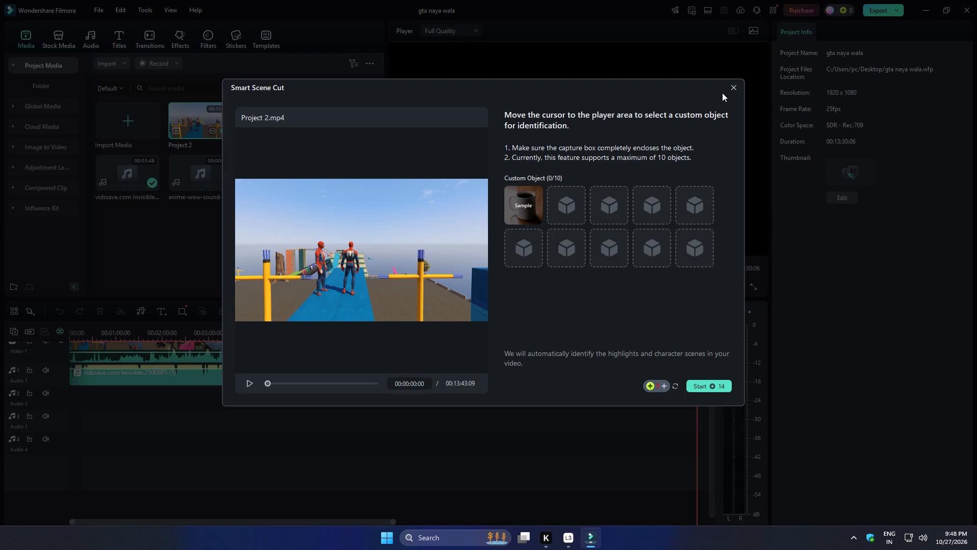
{"action": "left_click", "coordinate": [739, 86]}
{"action": "left_click", "coordinate": [199, 124]}
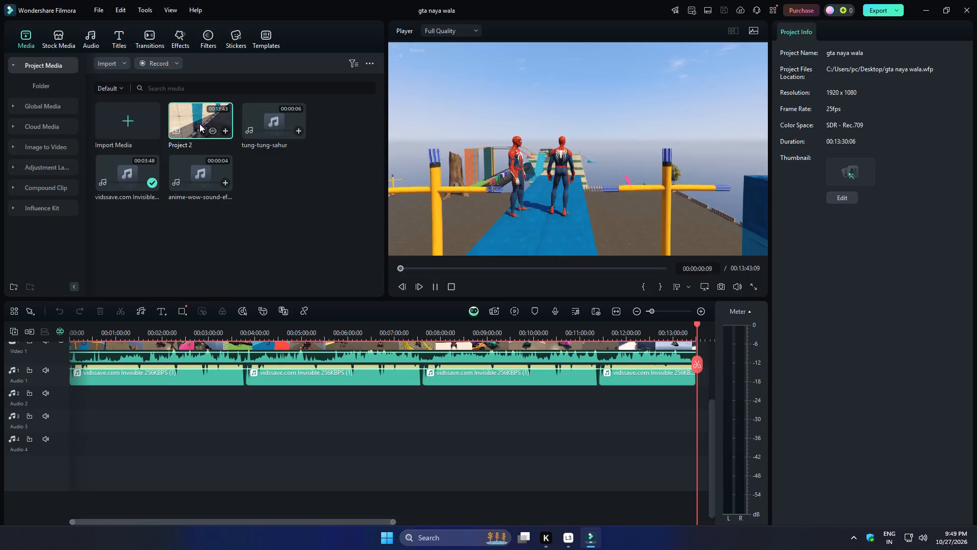
{"action": "key", "text": "Delete"}
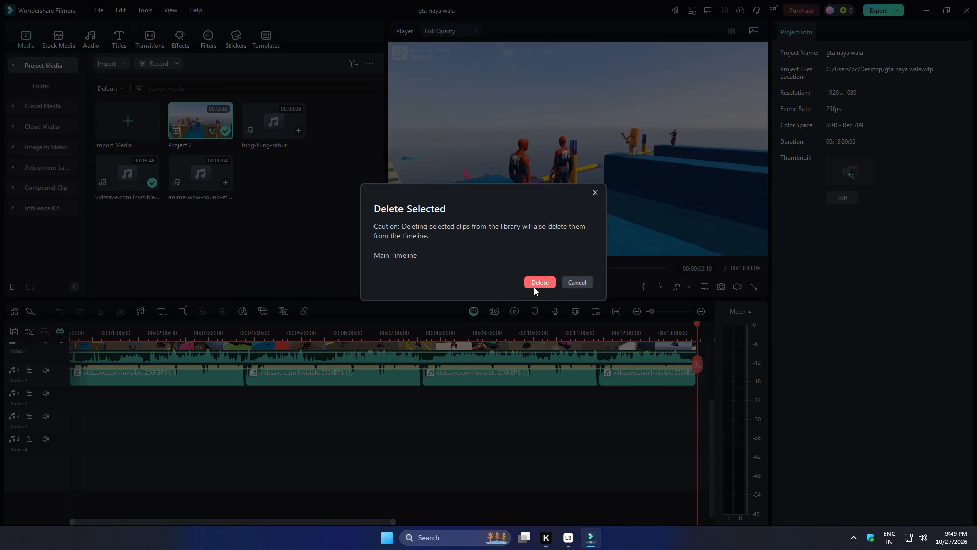
{"action": "left_click", "coordinate": [535, 287]}
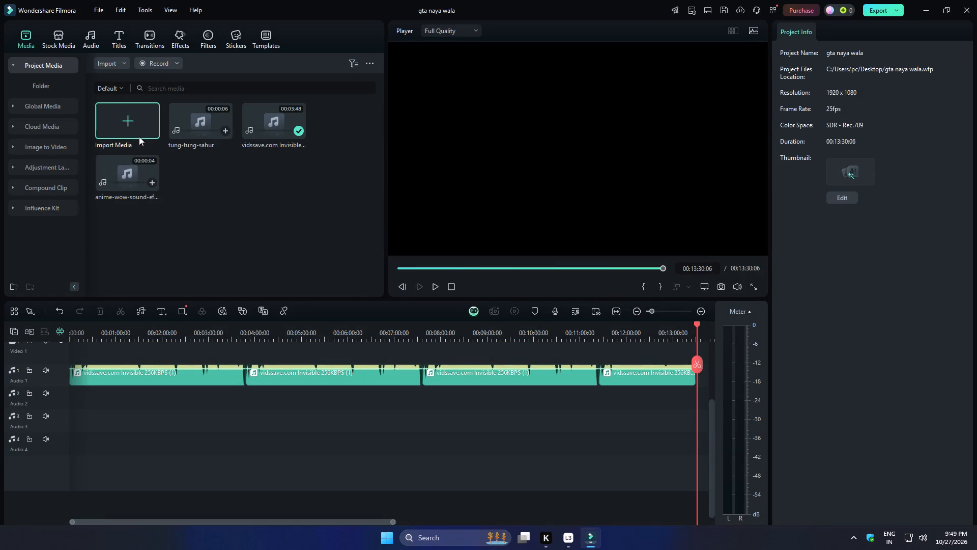
{"action": "key", "text": "ctrl+s"}
Import the Project 1 video from the rendered folder into the project media.
{"action": "left_click", "coordinate": [139, 136]}
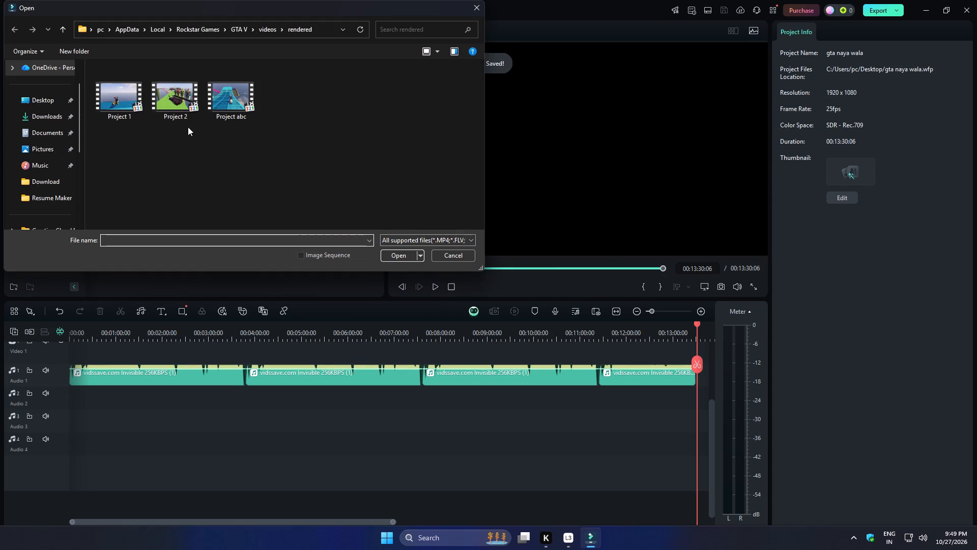
{"action": "left_click", "coordinate": [118, 113]}
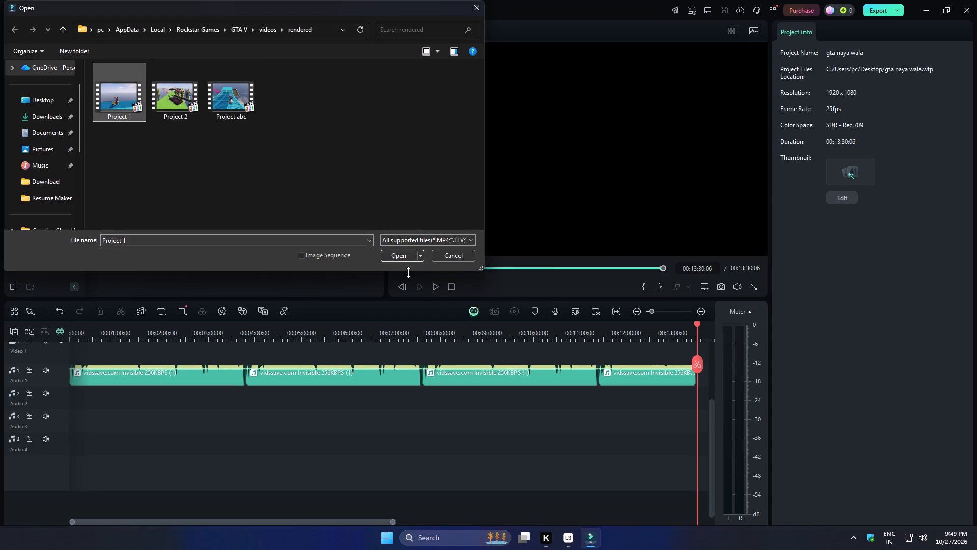
{"action": "left_click", "coordinate": [402, 258]}
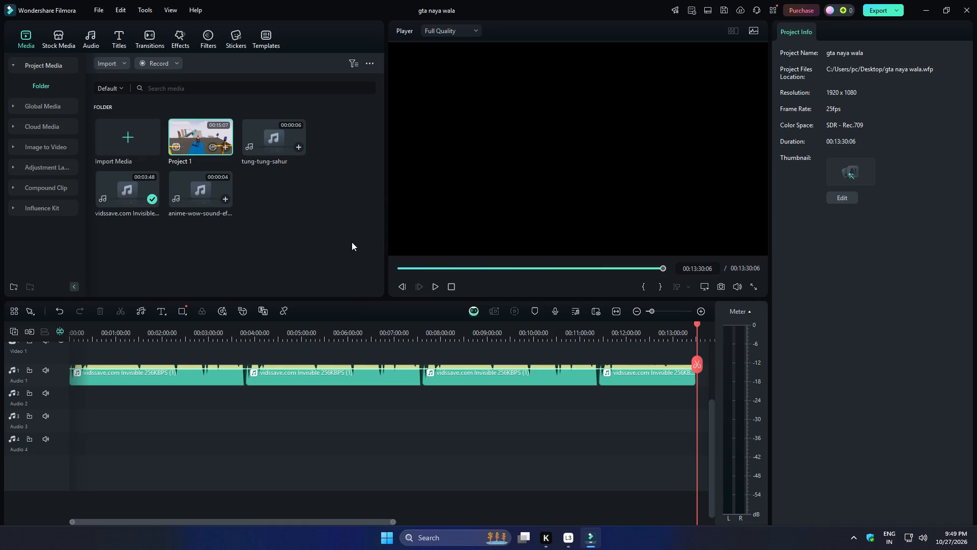
Add the Project 1 video to the timeline, keeping the project settings of 1920 x 1080 at 25fps.
{"action": "left_click", "coordinate": [226, 148]}
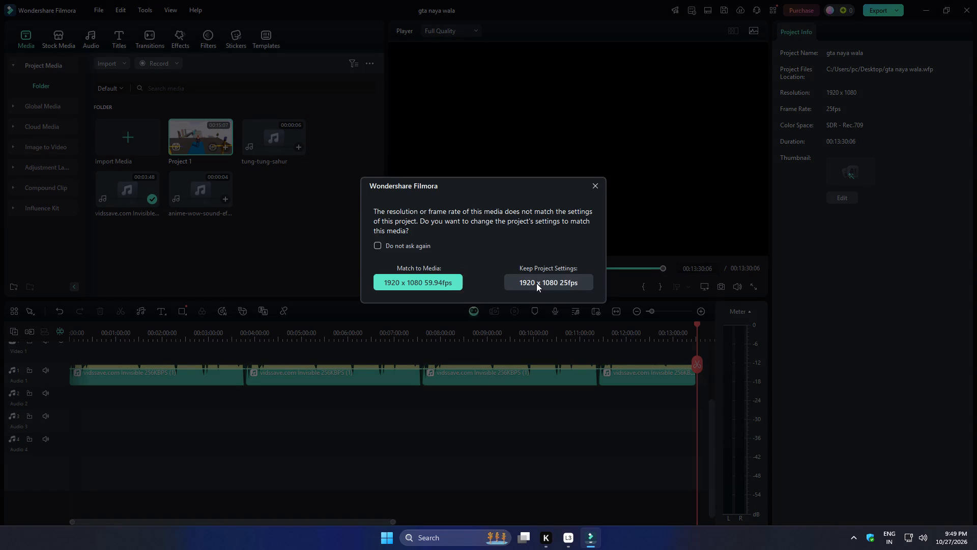
{"action": "left_click", "coordinate": [536, 283]}
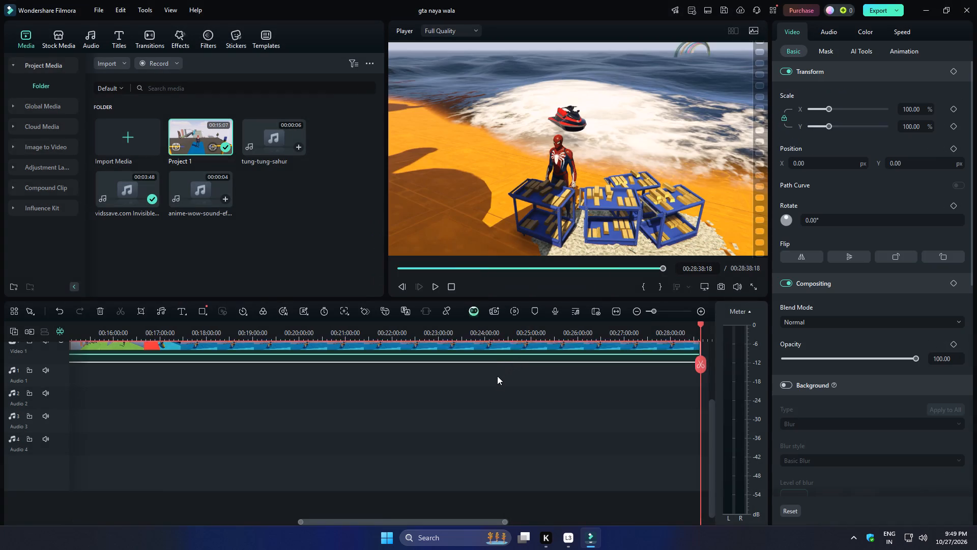
Delete the empty gap before the Project 1 clip on the Video 1 track.
{"action": "scroll", "coordinate": [497, 379], "scroll_direction": "down", "scroll_amount": 11, "text": "ctrl"}
{"action": "scroll", "coordinate": [332, 433], "scroll_direction": "down", "scroll_amount": 2}
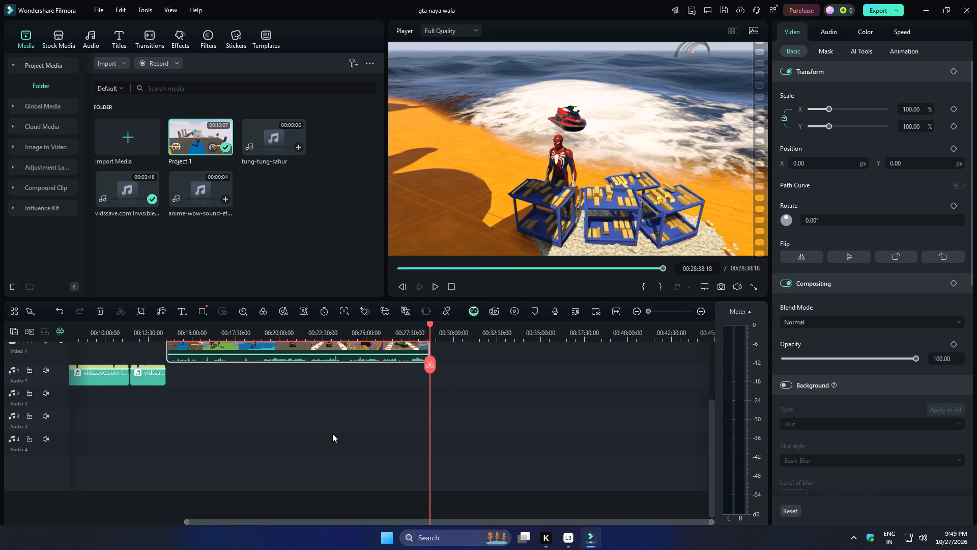
{"action": "scroll", "coordinate": [332, 433], "scroll_direction": "down", "scroll_amount": 2}
{"action": "left_click", "coordinate": [168, 347]}
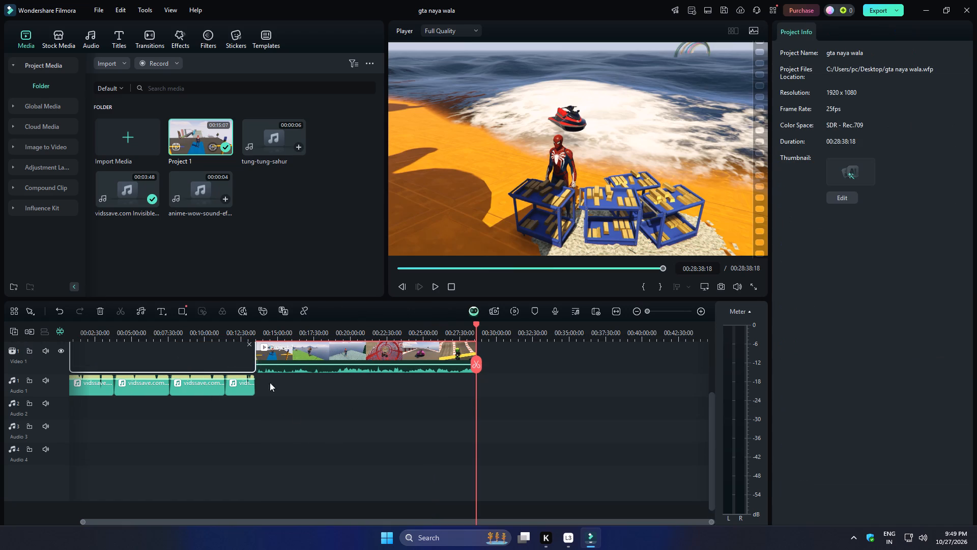
{"action": "key", "text": "Delete"}
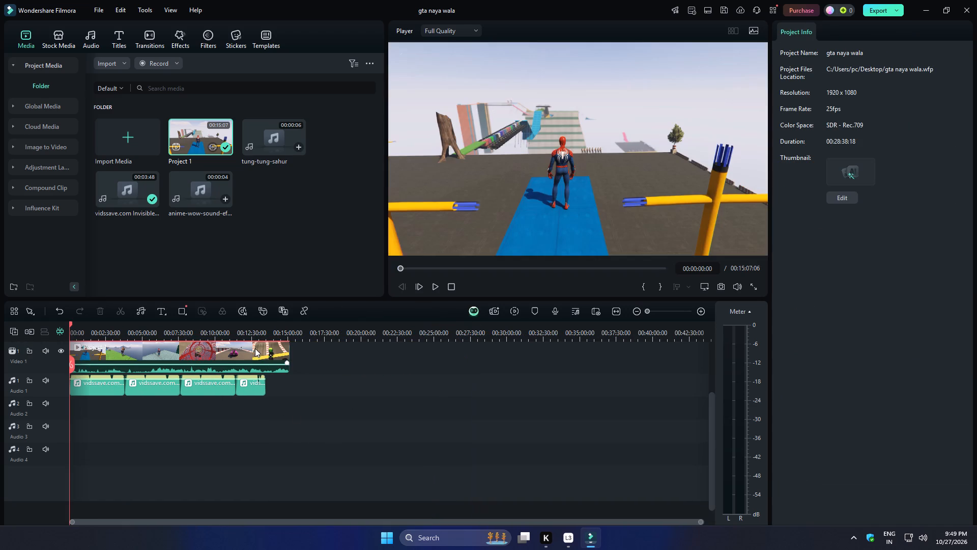
Extend the last music clip on Audio 1 to the end of the Project 1 video clip.
{"action": "left_click_drag", "start_coordinate": [264, 393], "coordinate": [290, 391]}
{"action": "left_click_drag", "start_coordinate": [245, 365], "coordinate": [265, 307]}
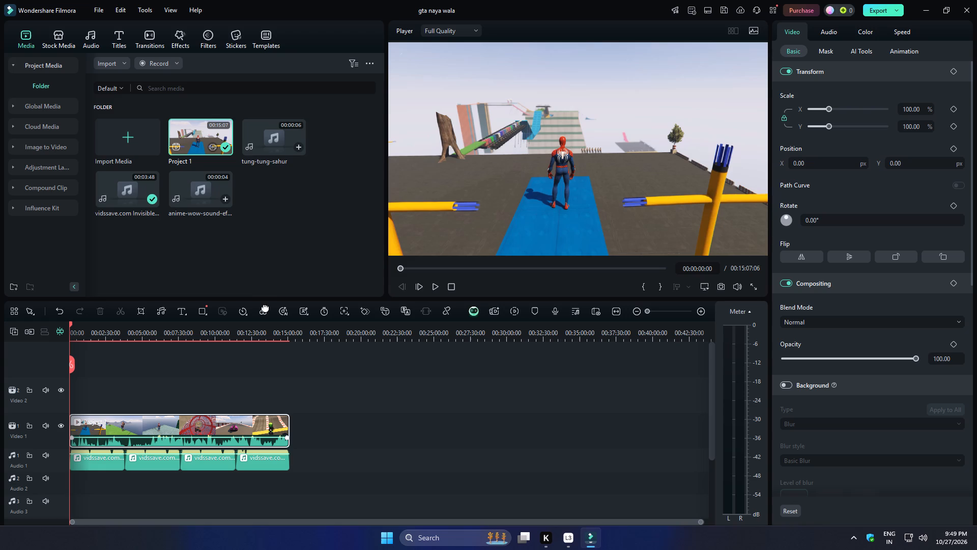
{"action": "left_click_drag", "start_coordinate": [265, 307], "coordinate": [280, 286]}
Play the opening to find the cut point, split the Project 1 clip at 00:00:08:21, delete the first part and save.
{"action": "scroll", "coordinate": [174, 381], "scroll_direction": "up", "scroll_amount": 5, "text": "ctrl"}
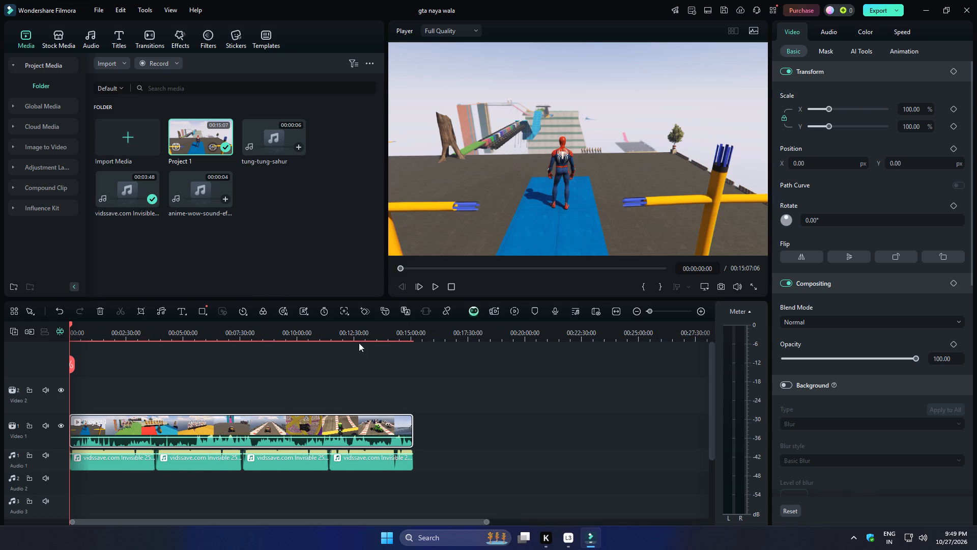
{"action": "left_click", "coordinate": [433, 287]}
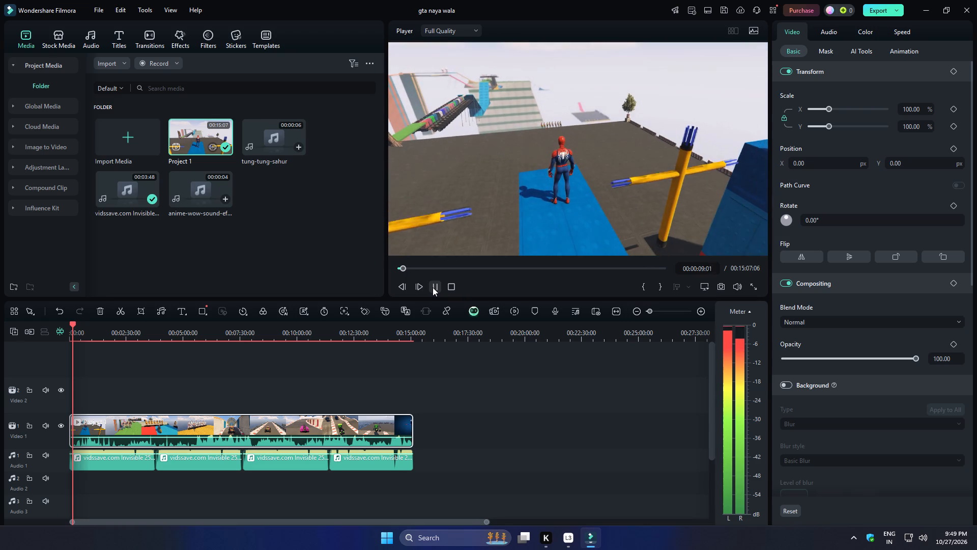
{"action": "left_click", "coordinate": [433, 287]}
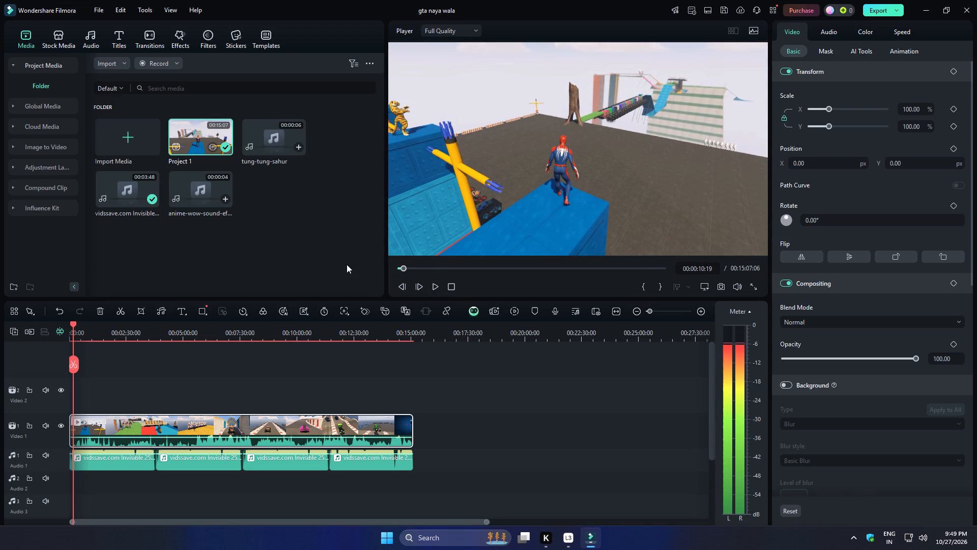
{"action": "left_click_drag", "start_coordinate": [403, 270], "coordinate": [384, 270]}
{"action": "left_click", "coordinate": [433, 284]}
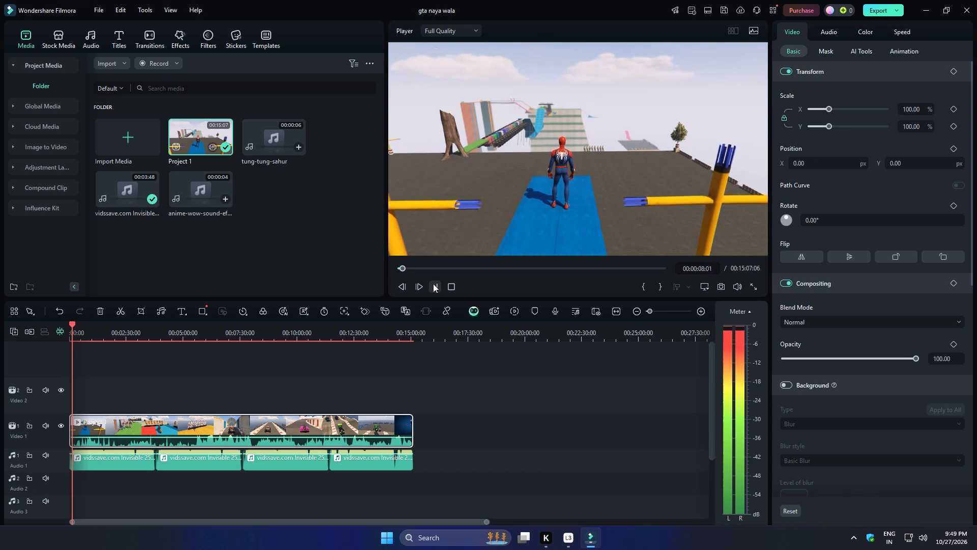
{"action": "left_click", "coordinate": [433, 284]}
{"action": "left_click", "coordinate": [433, 284]}
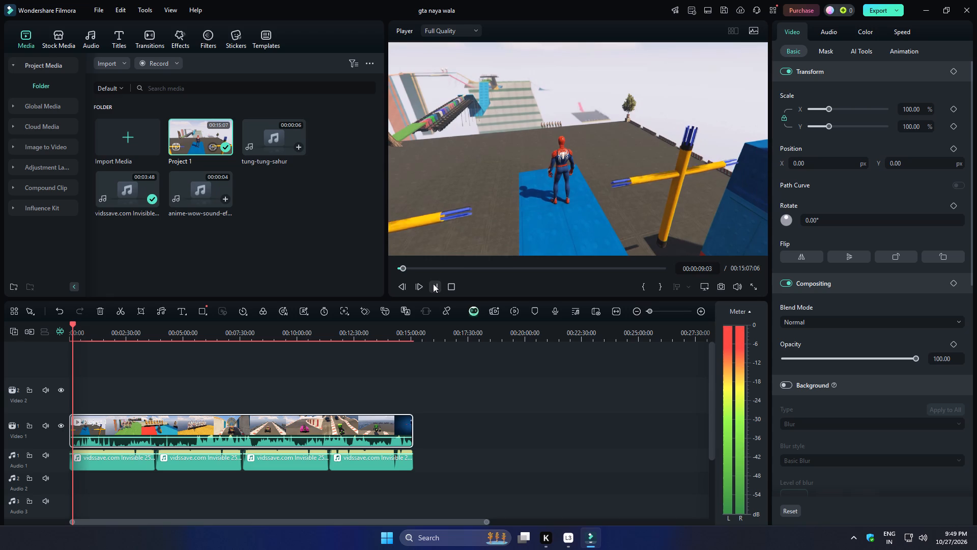
{"action": "left_click", "coordinate": [433, 284]}
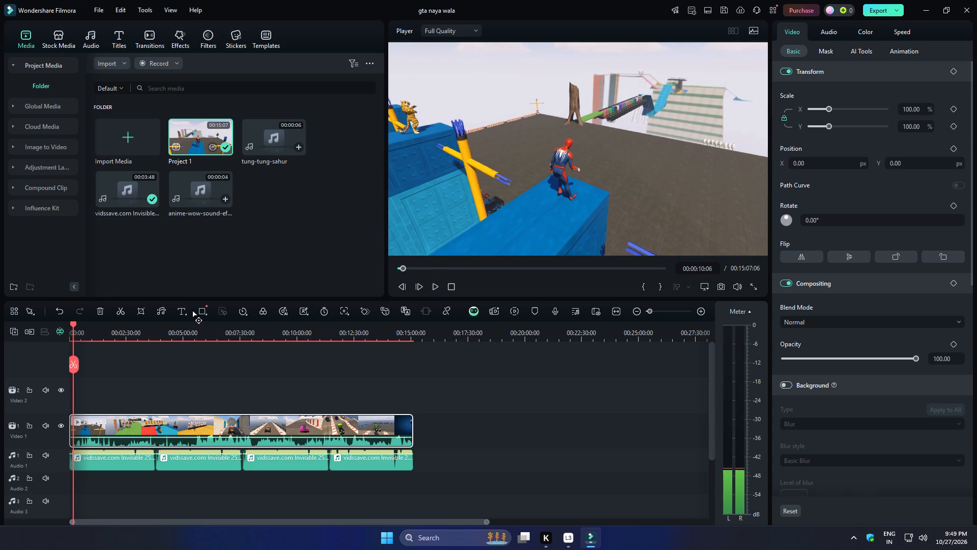
{"action": "scroll", "coordinate": [167, 391], "scroll_direction": "up", "scroll_amount": 13, "text": "ctrl"}
{"action": "left_click", "coordinate": [84, 362]}
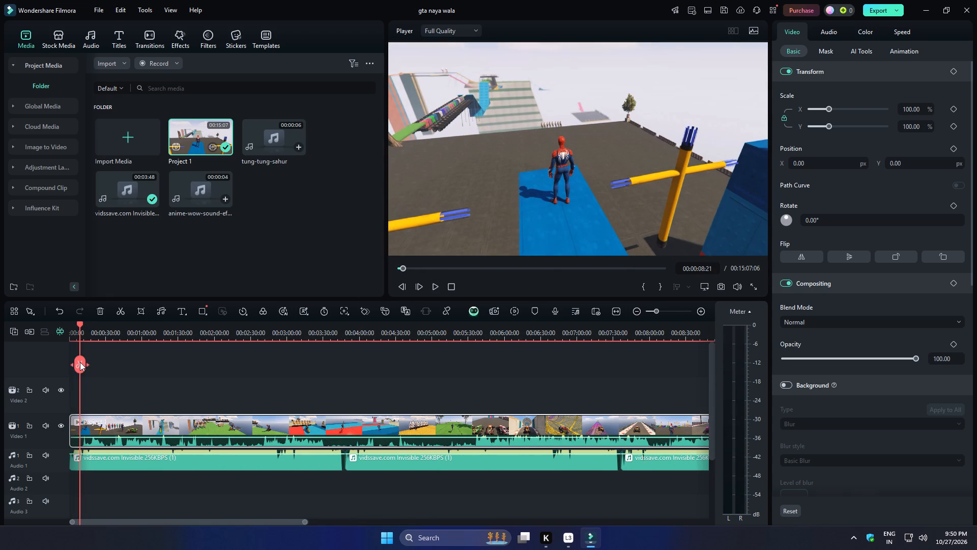
{"action": "left_click", "coordinate": [80, 362]}
{"action": "left_click", "coordinate": [436, 285]}
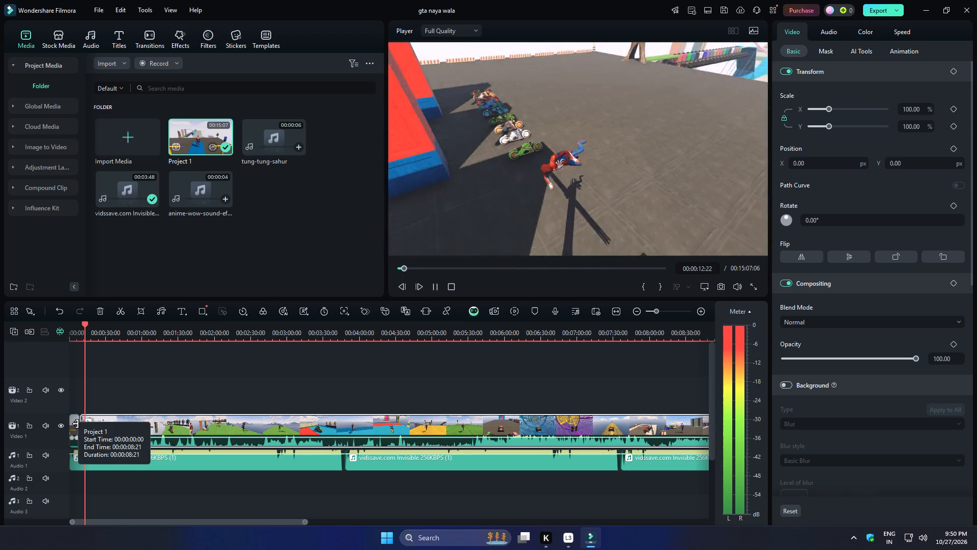
{"action": "left_click", "coordinate": [76, 424]}
{"action": "key", "text": "Delete"}
{"action": "left_click", "coordinate": [76, 424]}
{"action": "key", "text": "Delete"}
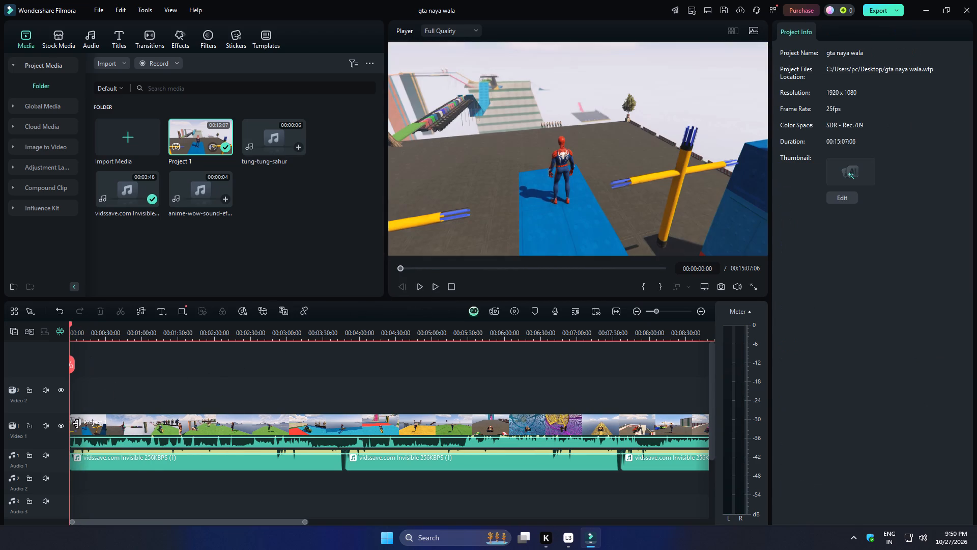
{"action": "key", "text": "ctrl+s"}
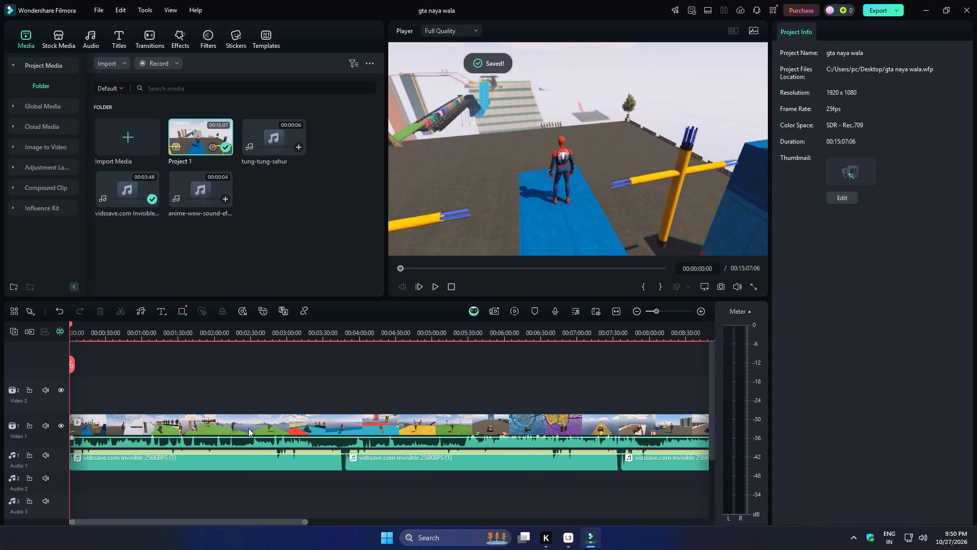
Apply the "Boost C..." color preset to the Project 1 clip on the timeline.
{"action": "scroll", "coordinate": [263, 427], "scroll_direction": "down", "scroll_amount": 12, "text": "ctrl"}
{"action": "left_click", "coordinate": [275, 426]}
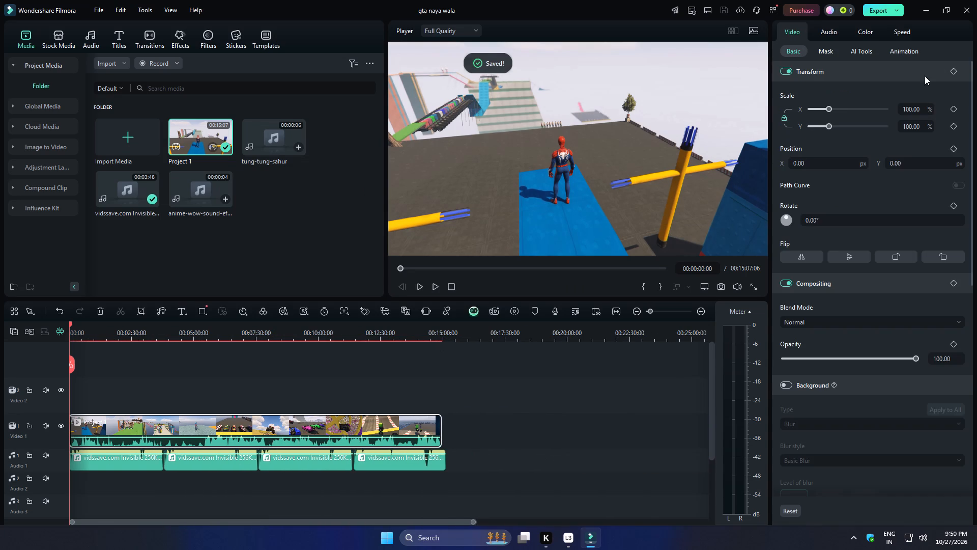
{"action": "left_click", "coordinate": [868, 34]}
{"action": "left_click", "coordinate": [901, 118]}
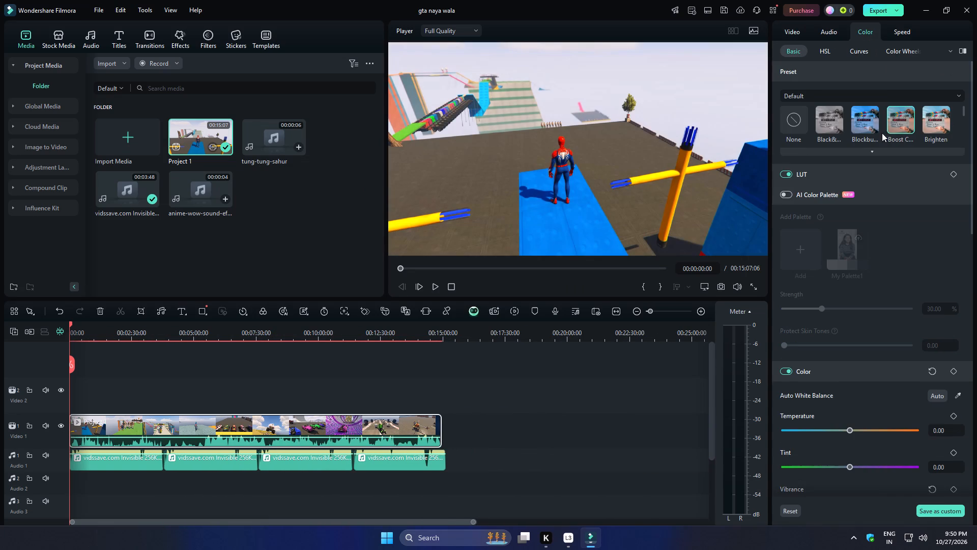
{"action": "left_click", "coordinate": [605, 376]}
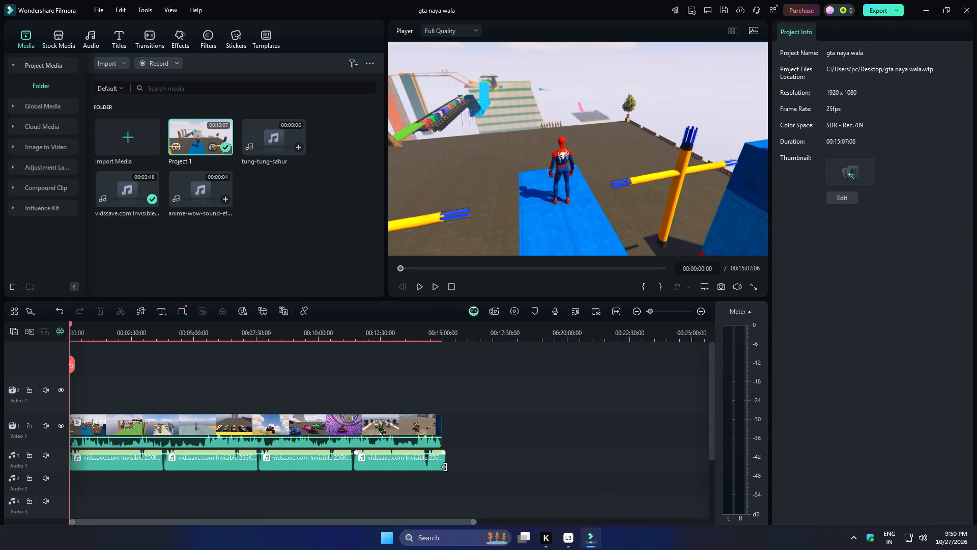
Trim the end of the last music clip on Audio 1 to match the video's end at 00:14:58:10.
{"action": "left_click_drag", "start_coordinate": [72, 367], "coordinate": [437, 484]}
{"action": "scroll", "coordinate": [453, 484], "scroll_direction": "up", "scroll_amount": 5, "text": "ctrl"}
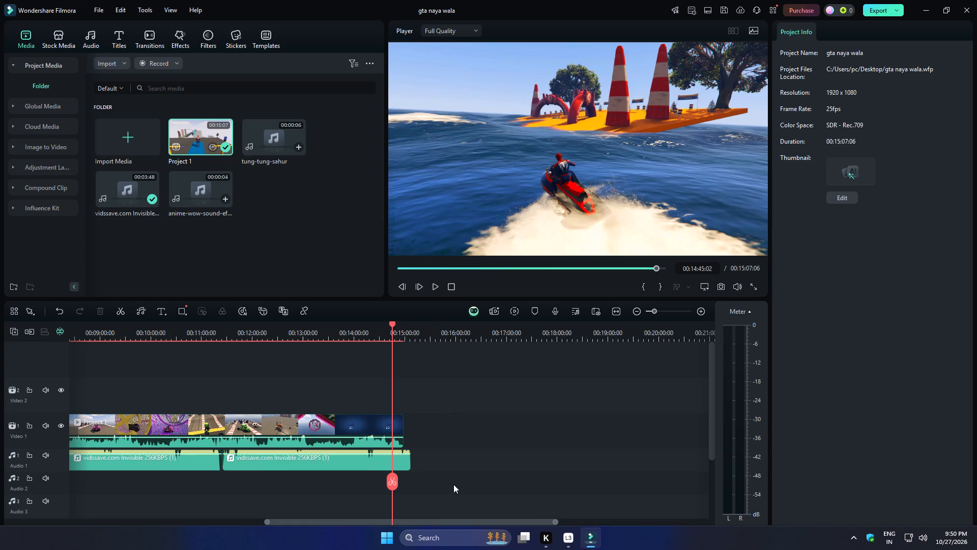
{"action": "scroll", "coordinate": [453, 484], "scroll_direction": "up", "scroll_amount": 20, "text": "ctrl"}
{"action": "scroll", "coordinate": [453, 484], "scroll_direction": "up", "scroll_amount": 2, "text": "ctrl"}
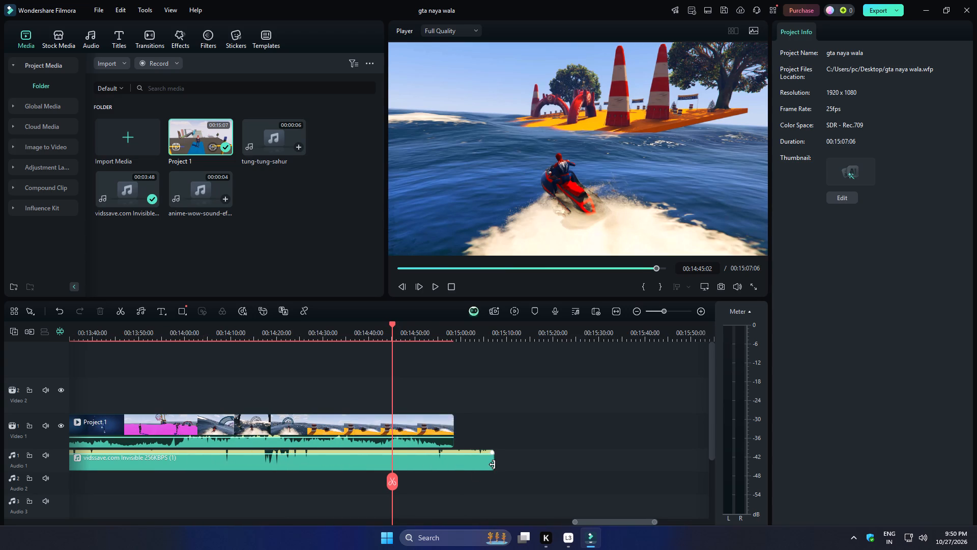
{"action": "left_click_drag", "start_coordinate": [493, 464], "coordinate": [453, 465]}
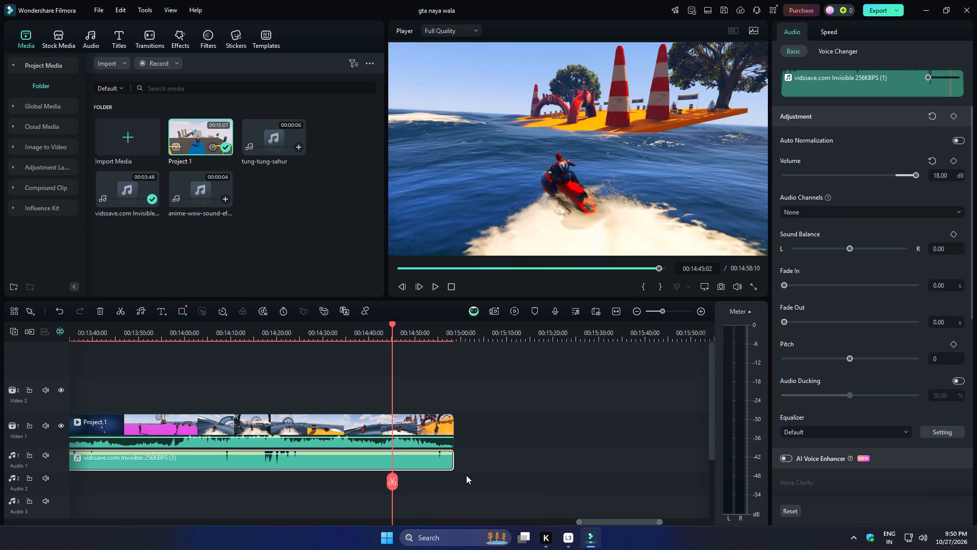
{"action": "left_click", "coordinate": [452, 465]}
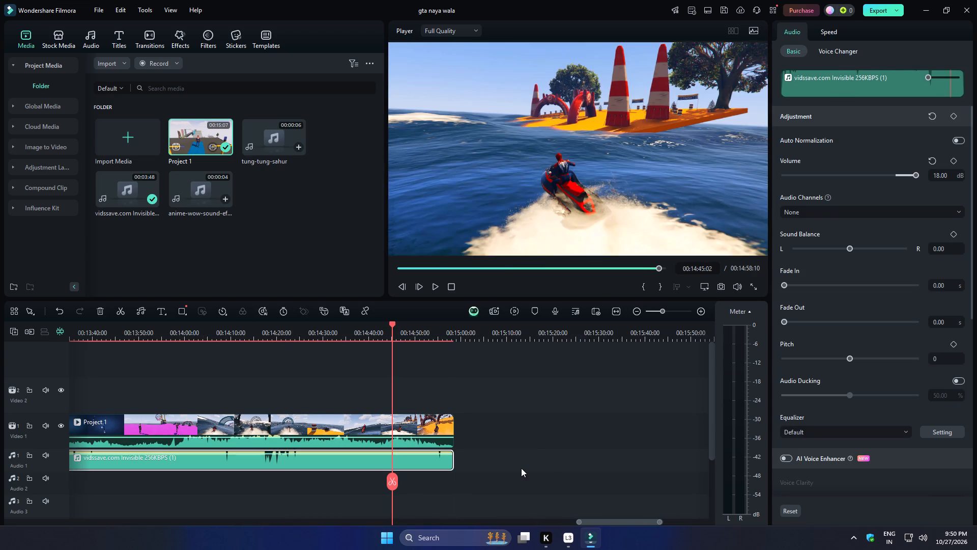
{"action": "left_click", "coordinate": [522, 468]}
Set the volume of all timeline clips to 18 dB and save the project.
{"action": "scroll", "coordinate": [537, 461], "scroll_direction": "down", "scroll_amount": 20, "text": "ctrl"}
{"action": "scroll", "coordinate": [537, 461], "scroll_direction": "down", "scroll_amount": 18, "text": "ctrl"}
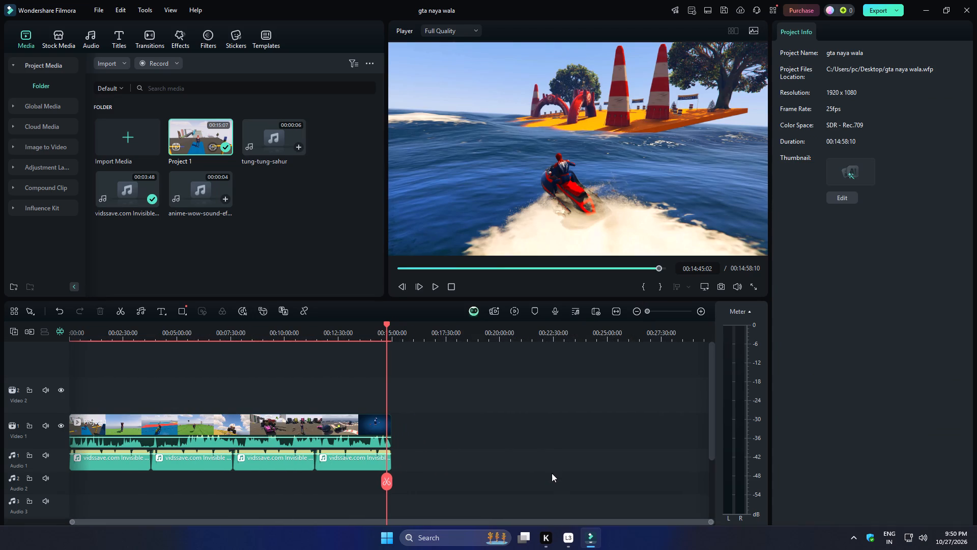
{"action": "left_click_drag", "start_coordinate": [539, 461], "coordinate": [81, 411]}
{"action": "key", "text": "ctrl+a"}
{"action": "left_click", "coordinate": [946, 133]}
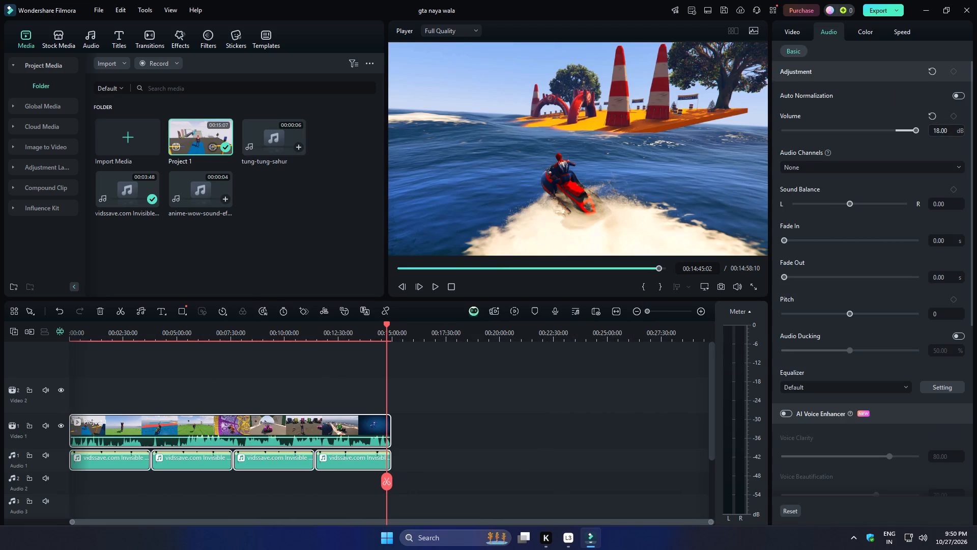
{"action": "type", "text": "18"}
{"action": "key", "text": "Return"}
{"action": "left_click", "coordinate": [542, 430]}
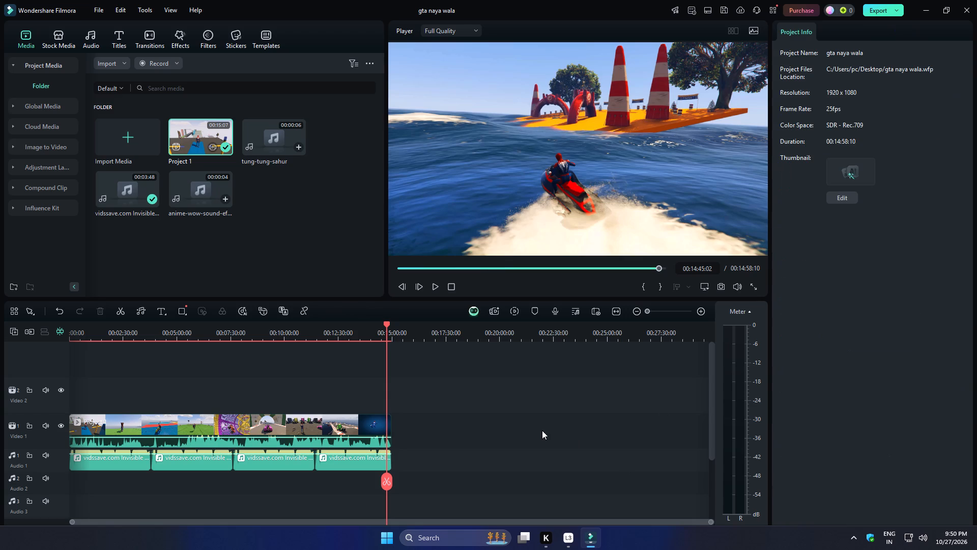
{"action": "key", "text": "ctrl+s"}
{"action": "key", "text": "ctrl+s"}
{"action": "key", "text": "ctrl+s"}
Play the edited timeline from the start and check the sections near its end.
{"action": "left_click_drag", "start_coordinate": [407, 269], "coordinate": [371, 268]}
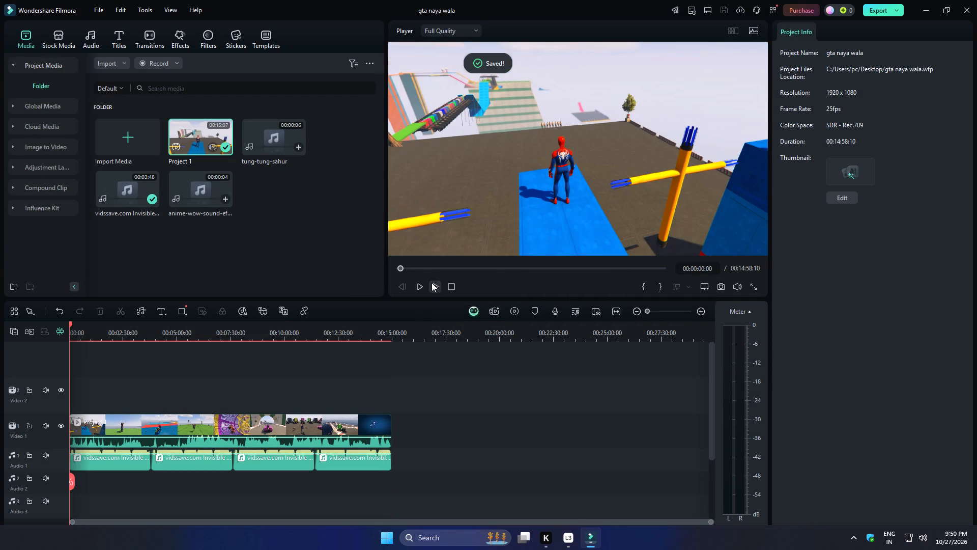
{"action": "left_click", "coordinate": [432, 283]}
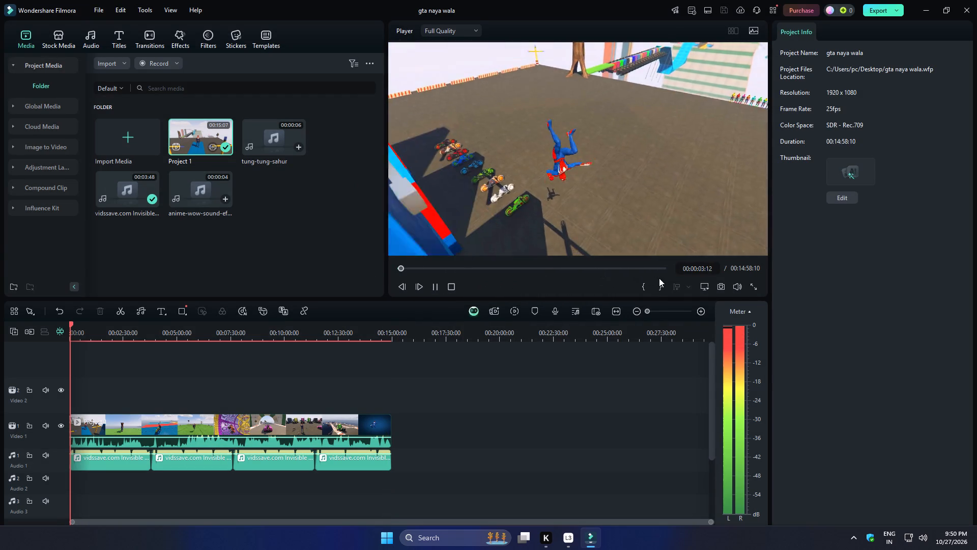
{"action": "left_click", "coordinate": [643, 266]}
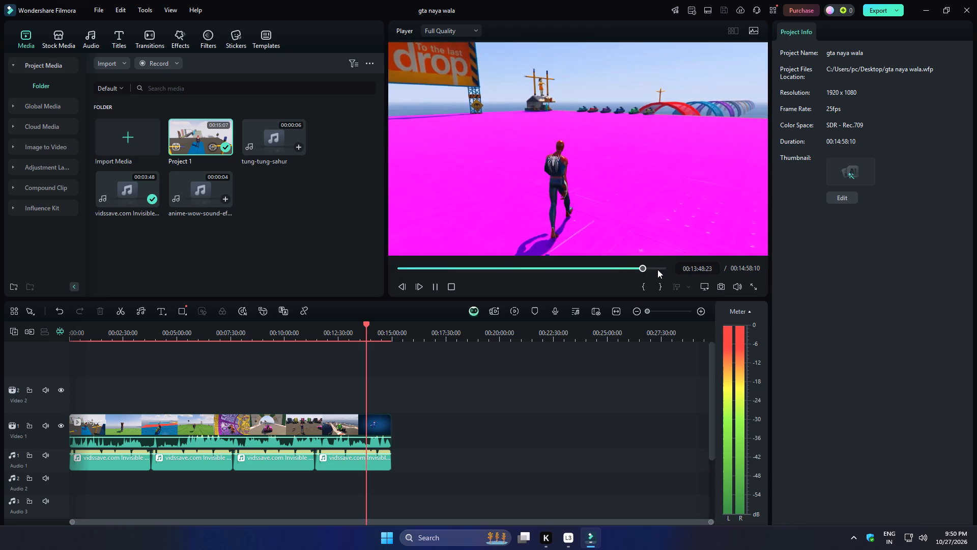
{"action": "left_click", "coordinate": [660, 269]}
{"action": "left_click", "coordinate": [665, 268]}
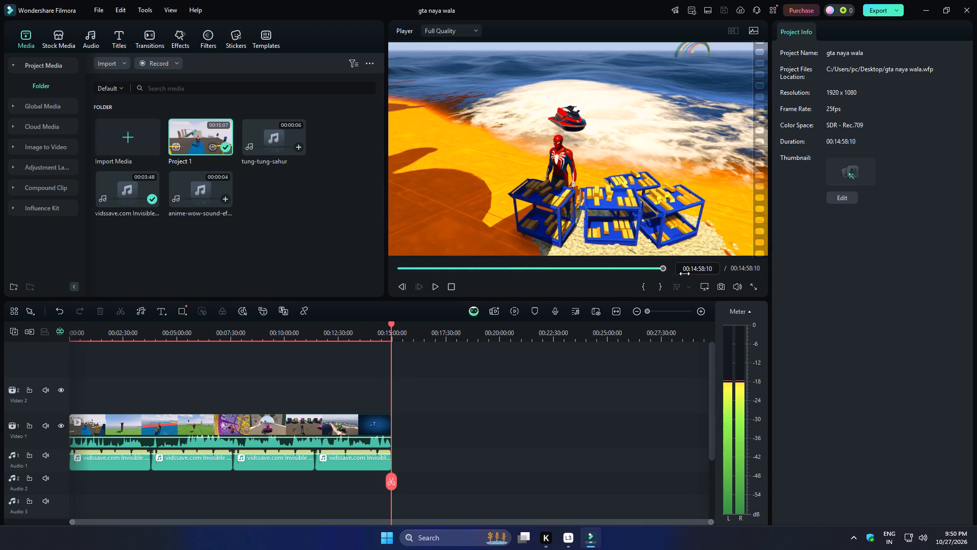
Export the video locally as an MP4 with the quality set to Higher.
{"action": "left_click", "coordinate": [878, 11]}
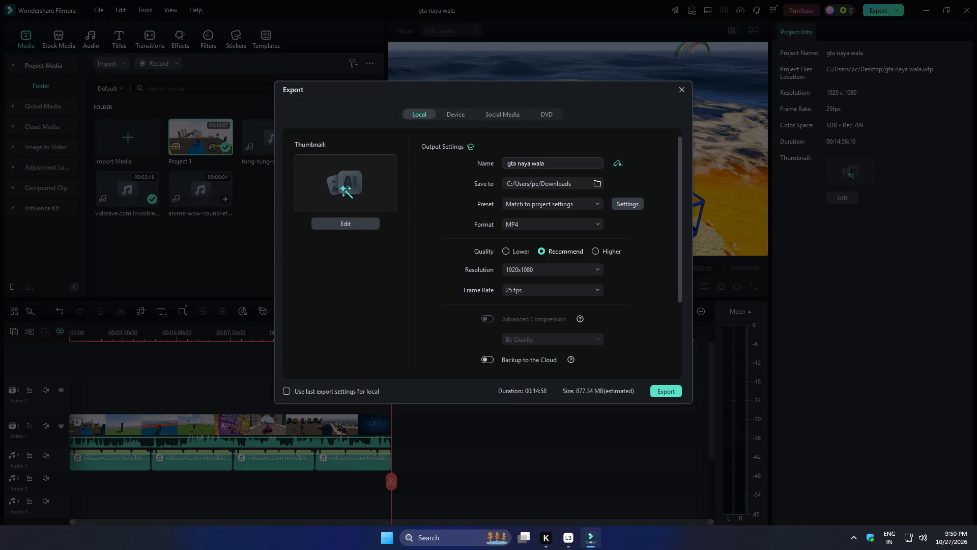
{"action": "left_click", "coordinate": [596, 252]}
{"action": "left_click", "coordinate": [662, 395]}
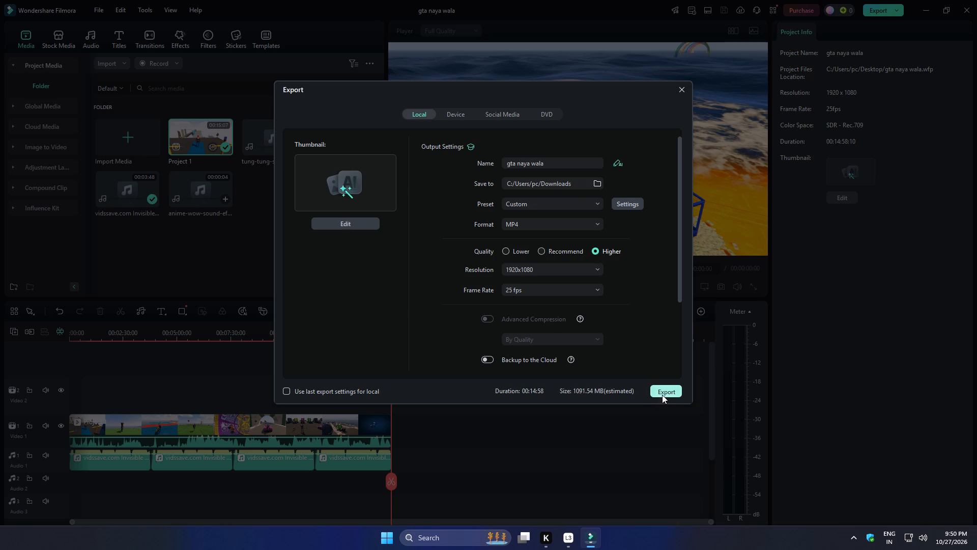
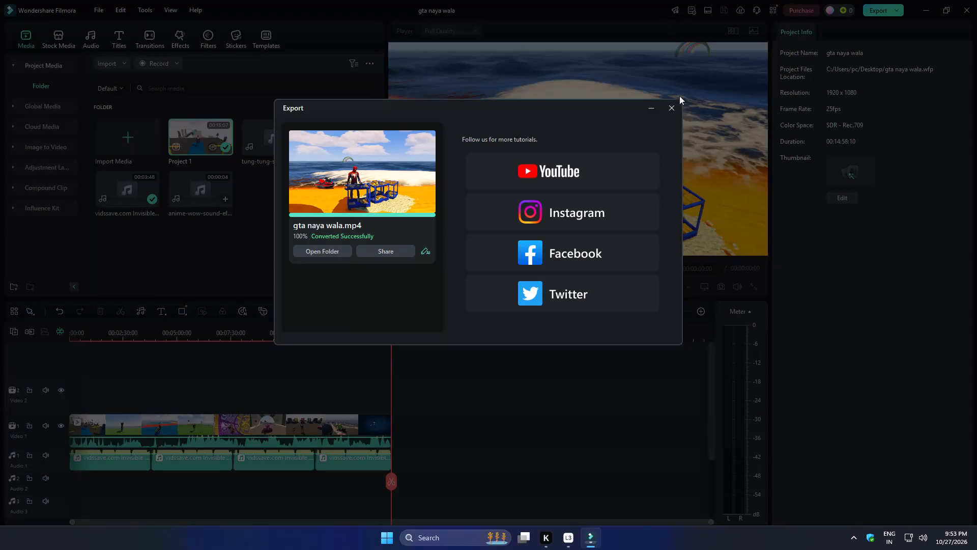
Close the finished export window, save the gta naya wala project, and close it to return to the desktop.
{"action": "left_click", "coordinate": [674, 107]}
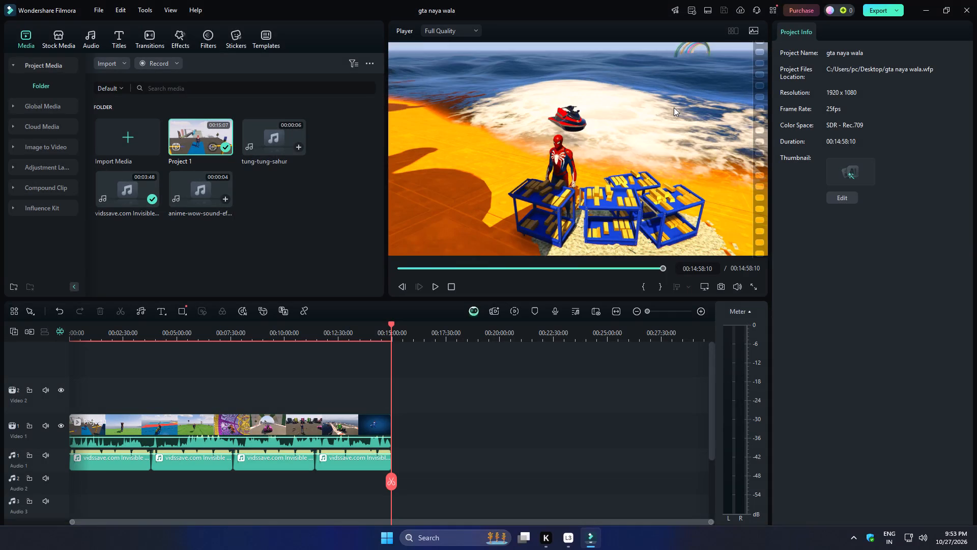
{"action": "key", "text": "ctrl+s"}
{"action": "key", "text": "ctrl+s"}
{"action": "key", "text": "ctrl+s"}
{"action": "left_click", "coordinate": [966, 13]}
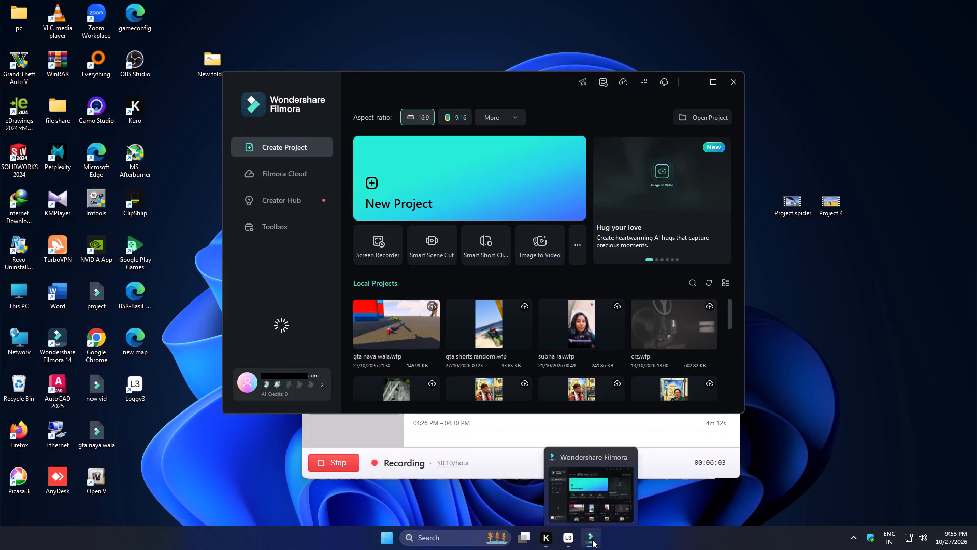
{"action": "left_click", "coordinate": [592, 539]}
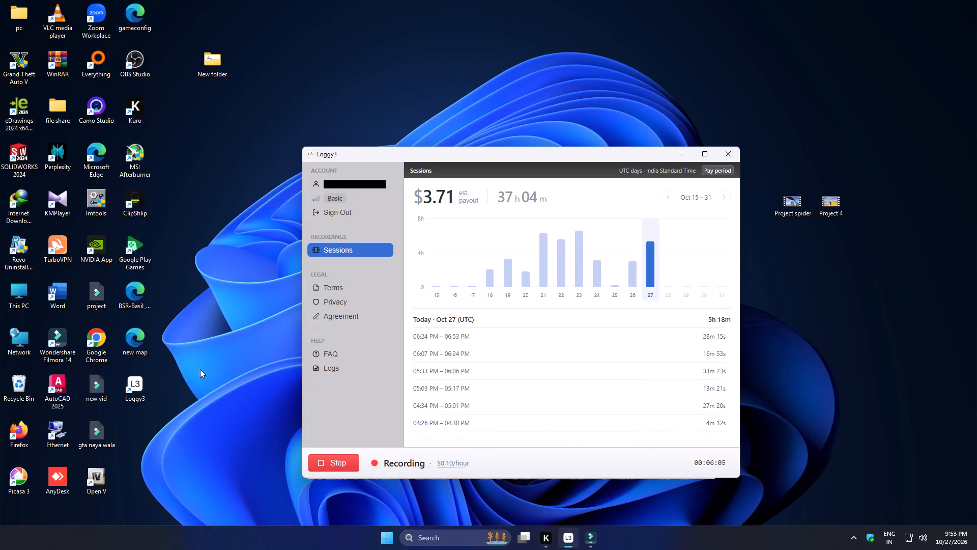
Switch to Google Chrome with the GK-logo profile and open the GTA Ghost Rider channel's content list in YouTube Studio.
{"action": "double_click", "coordinate": [100, 349]}
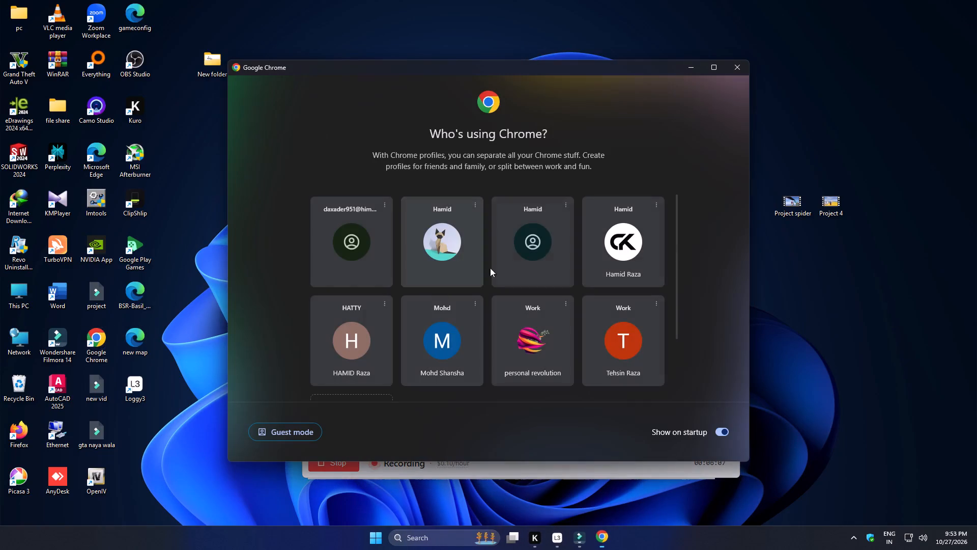
{"action": "left_click", "coordinate": [630, 249]}
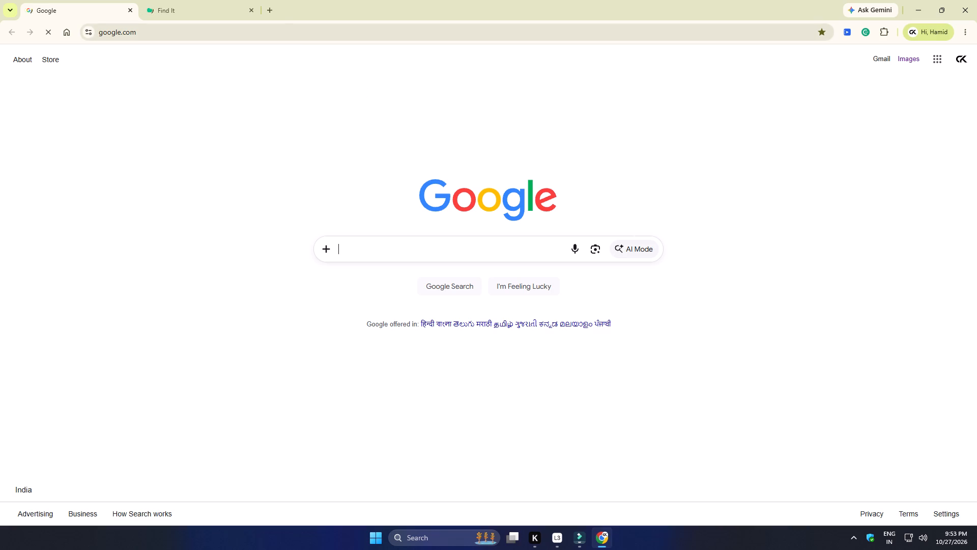
{"action": "left_click", "coordinate": [269, 6]}
{"action": "left_click", "coordinate": [110, 4]}
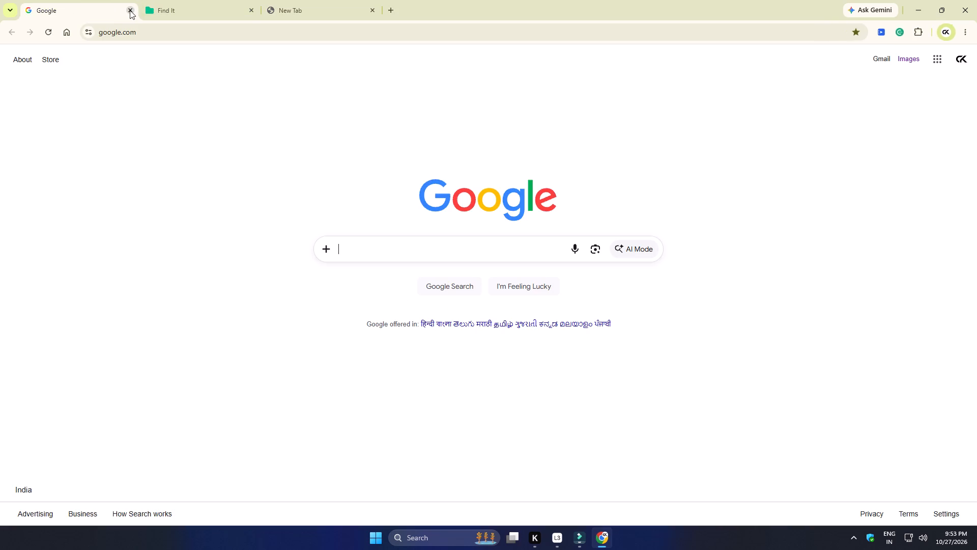
{"action": "left_click", "coordinate": [130, 10]}
{"action": "left_click", "coordinate": [130, 10]}
{"action": "left_click", "coordinate": [408, 260]}
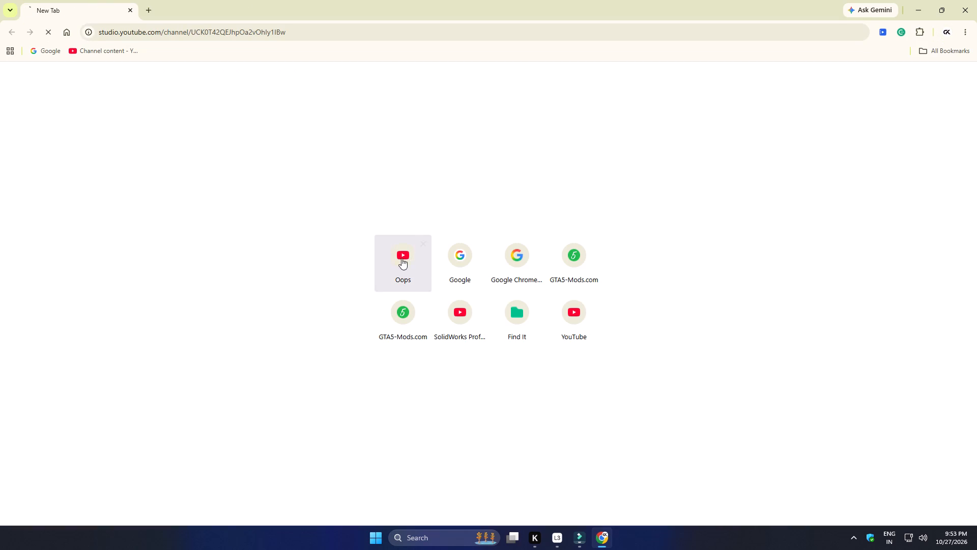
{"action": "left_click", "coordinate": [538, 324]}
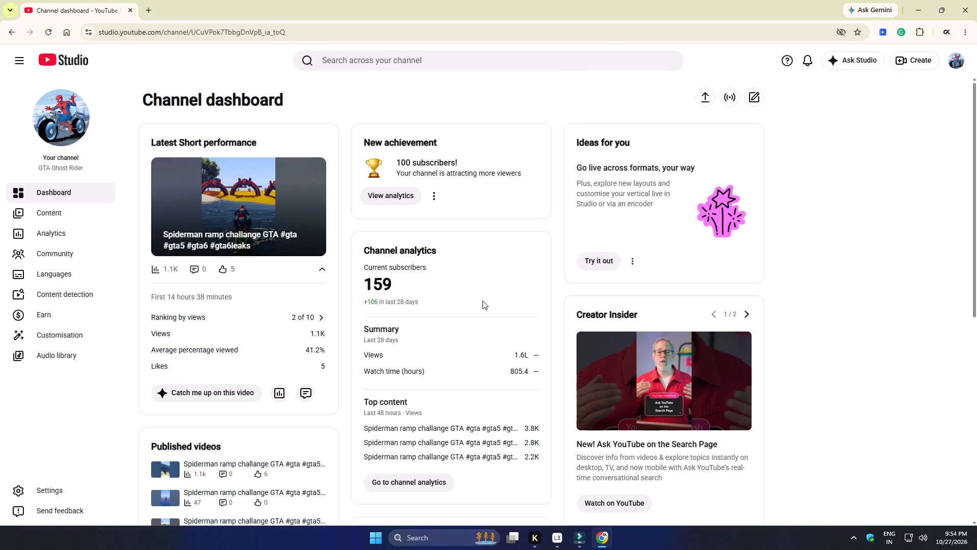
{"action": "left_click", "coordinate": [107, 211]}
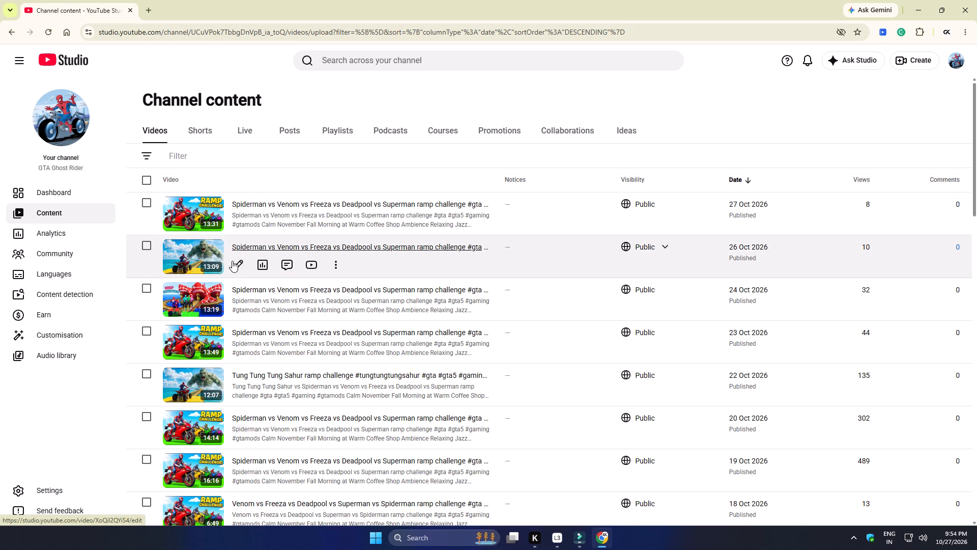
Copy the full description from the details of the video published 27 Oct 2026 and return to the channel content.
{"action": "left_click", "coordinate": [237, 228]}
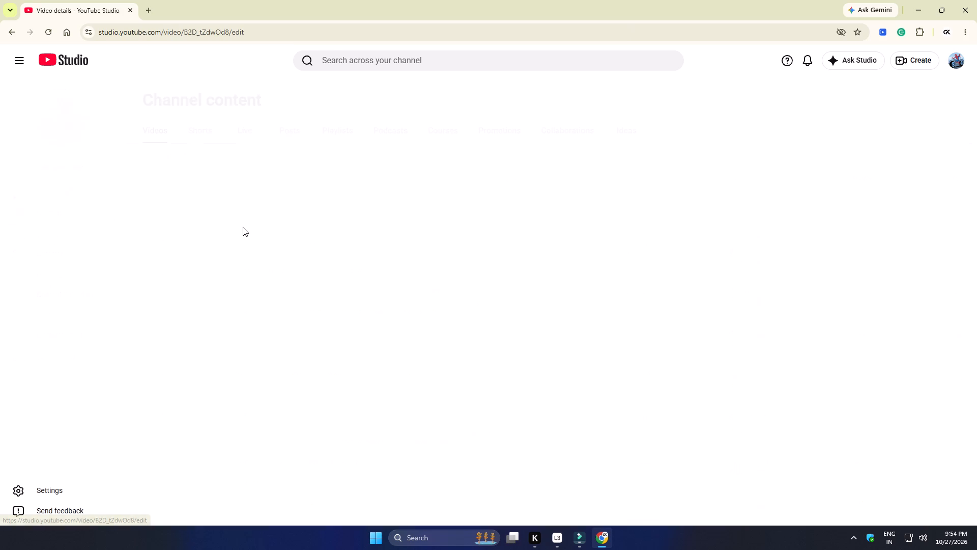
{"action": "left_click", "coordinate": [10, 35]}
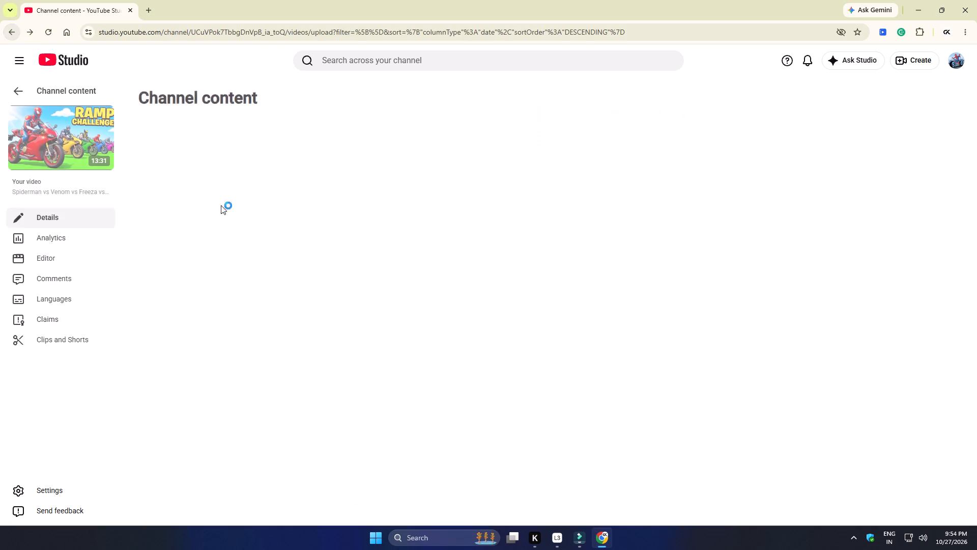
{"action": "left_click", "coordinate": [243, 223]}
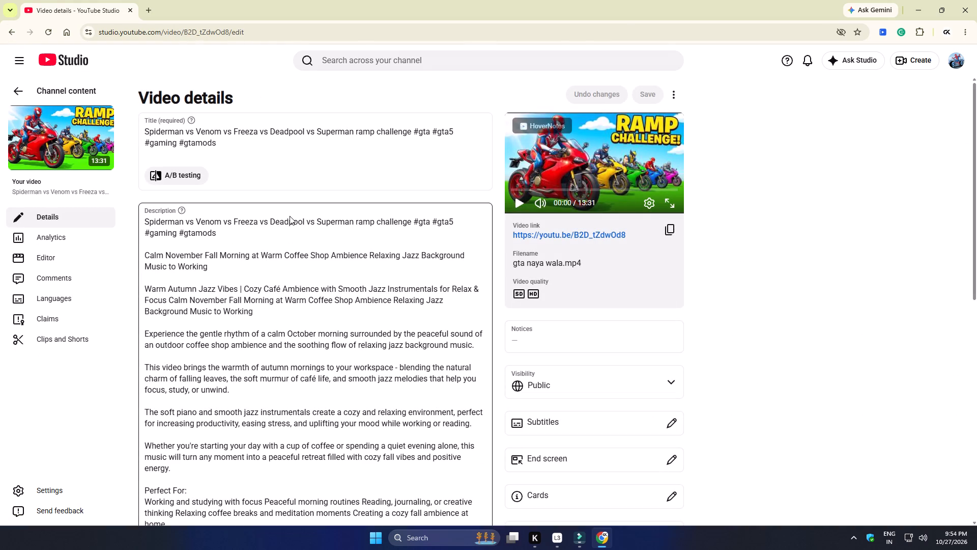
{"action": "left_click_drag", "start_coordinate": [237, 225], "coordinate": [313, 318]}
{"action": "key", "text": "ctrl+a"}
{"action": "key", "text": "ctrl+c"}
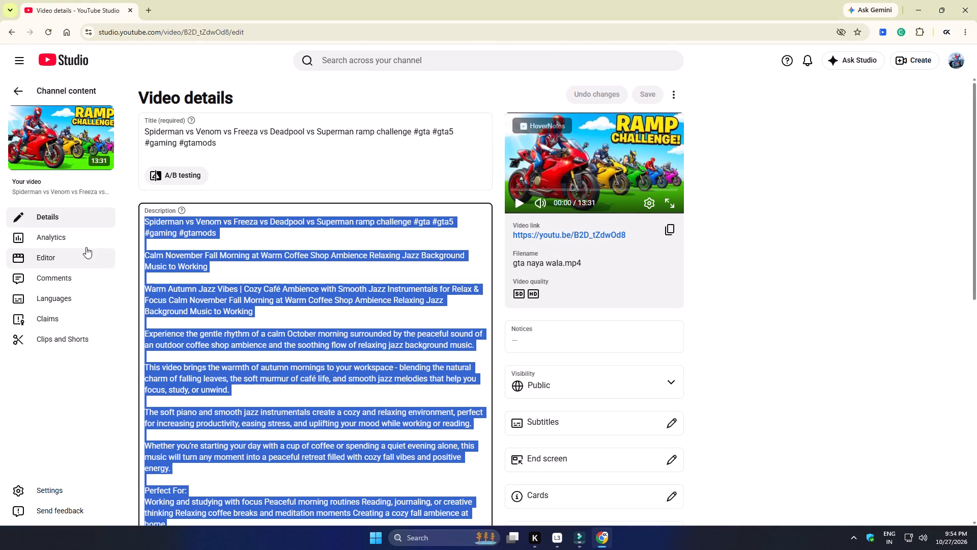
{"action": "left_click", "coordinate": [21, 91]}
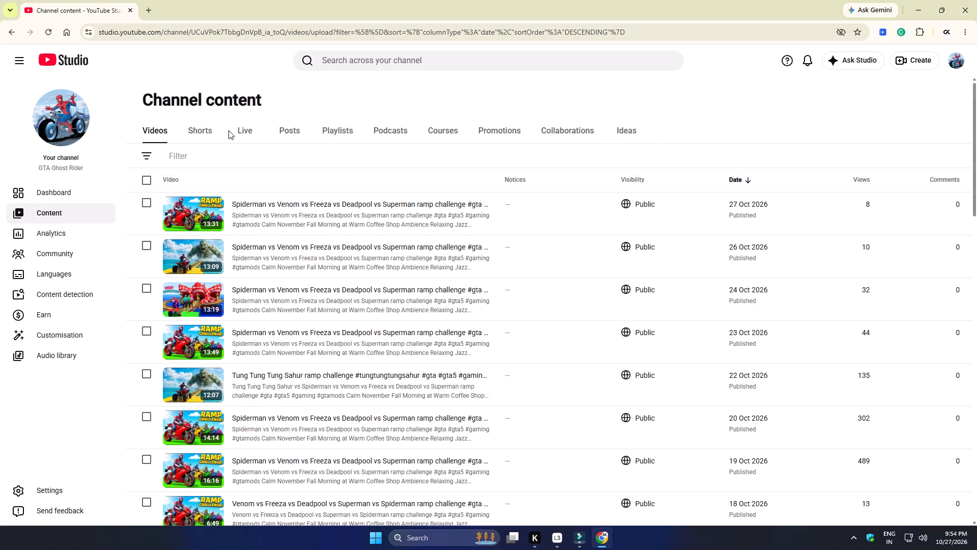
Start a new video upload using the gta naya wala file from the Downloads folder.
{"action": "left_click", "coordinate": [924, 64]}
{"action": "left_click", "coordinate": [924, 78]}
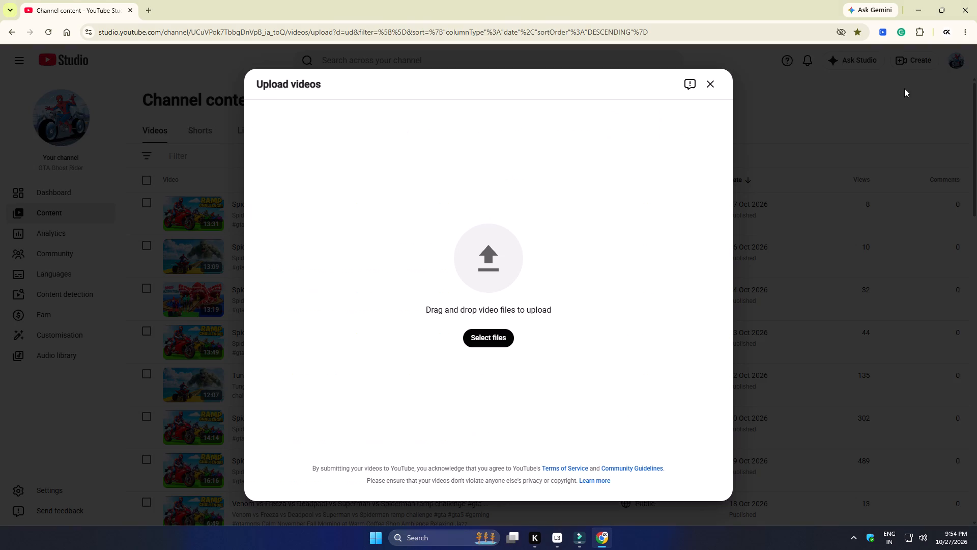
{"action": "left_click", "coordinate": [473, 337]}
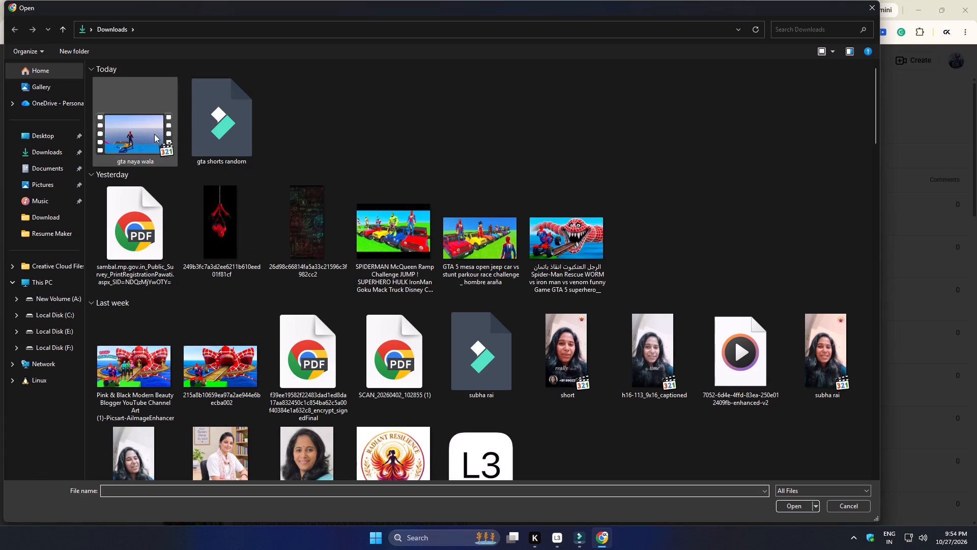
{"action": "left_click", "coordinate": [154, 134]}
{"action": "left_click", "coordinate": [792, 507]}
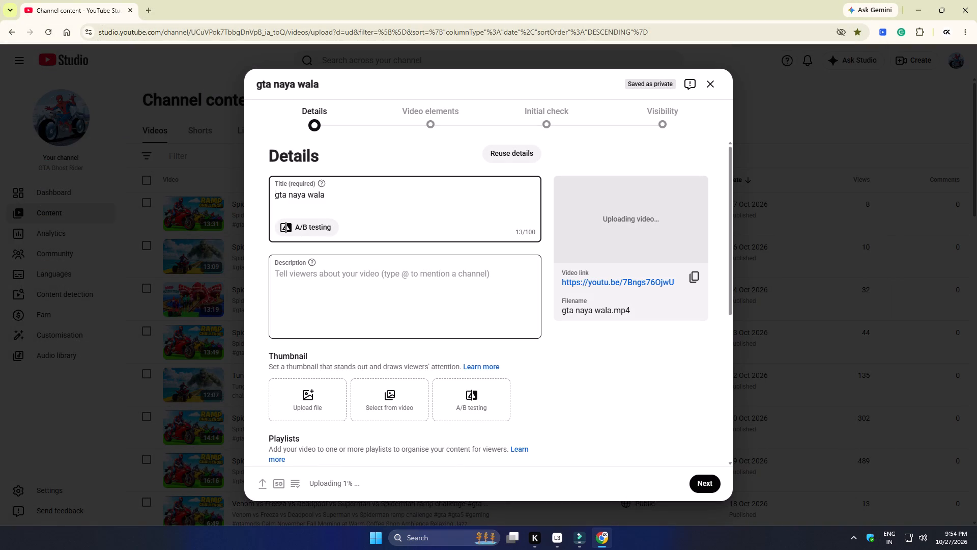
Paste the copied description text into the new upload's description.
{"action": "left_click", "coordinate": [311, 281]}
{"action": "key", "text": "ctrl+v"}
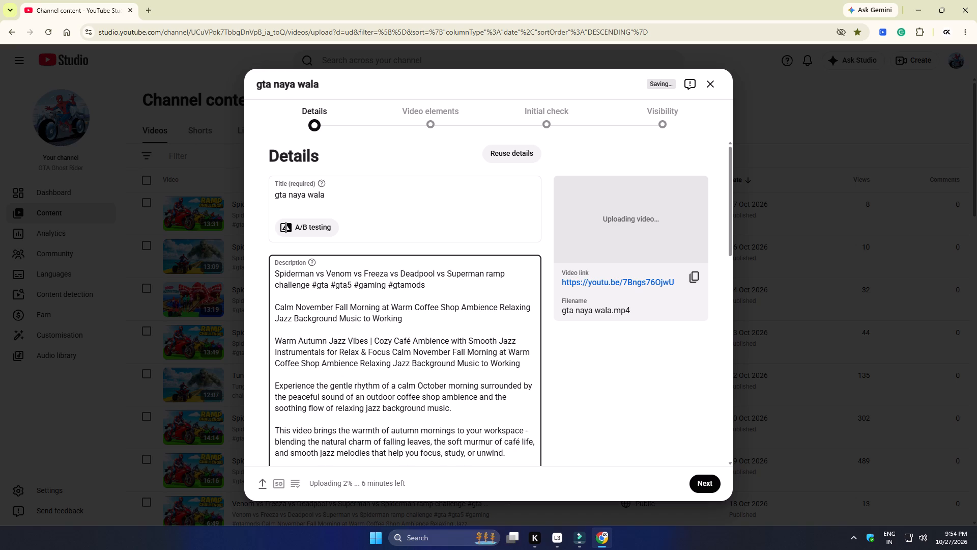
Set the title to "Spiderman vs Venom vs Freeza vs Deadpool vs Superman ramp challenge #gta #gta5 #gaming #gtamods", copied from the description's opening.
{"action": "left_click_drag", "start_coordinate": [426, 285], "coordinate": [260, 261]}
{"action": "key", "text": "ctrl+c"}
{"action": "left_click_drag", "start_coordinate": [338, 193], "coordinate": [224, 196]}
{"action": "key", "text": "ctrl+v"}
{"action": "left_click", "coordinate": [446, 227]}
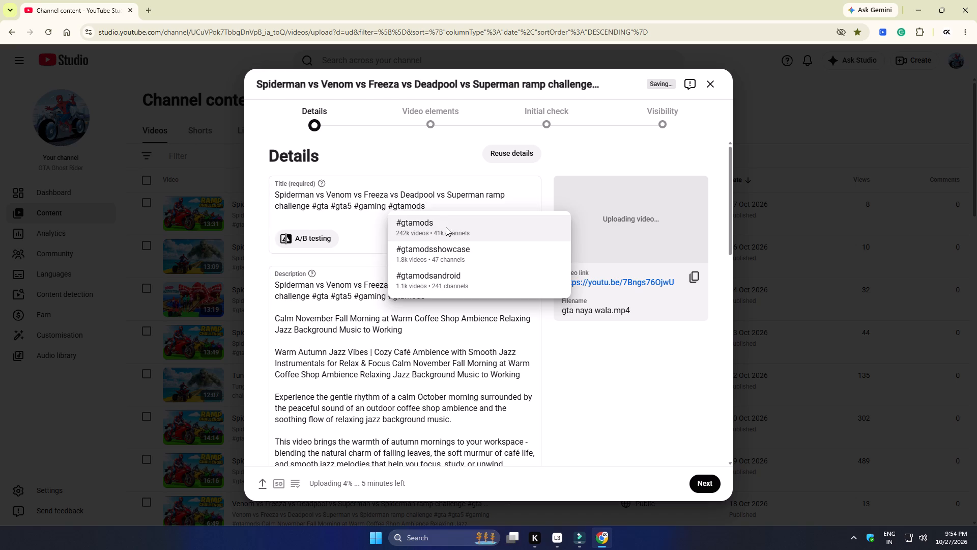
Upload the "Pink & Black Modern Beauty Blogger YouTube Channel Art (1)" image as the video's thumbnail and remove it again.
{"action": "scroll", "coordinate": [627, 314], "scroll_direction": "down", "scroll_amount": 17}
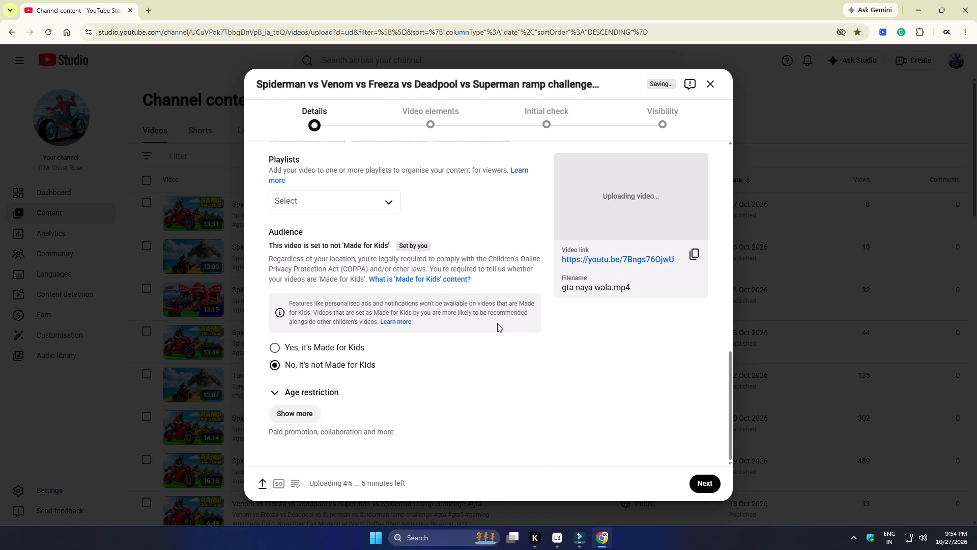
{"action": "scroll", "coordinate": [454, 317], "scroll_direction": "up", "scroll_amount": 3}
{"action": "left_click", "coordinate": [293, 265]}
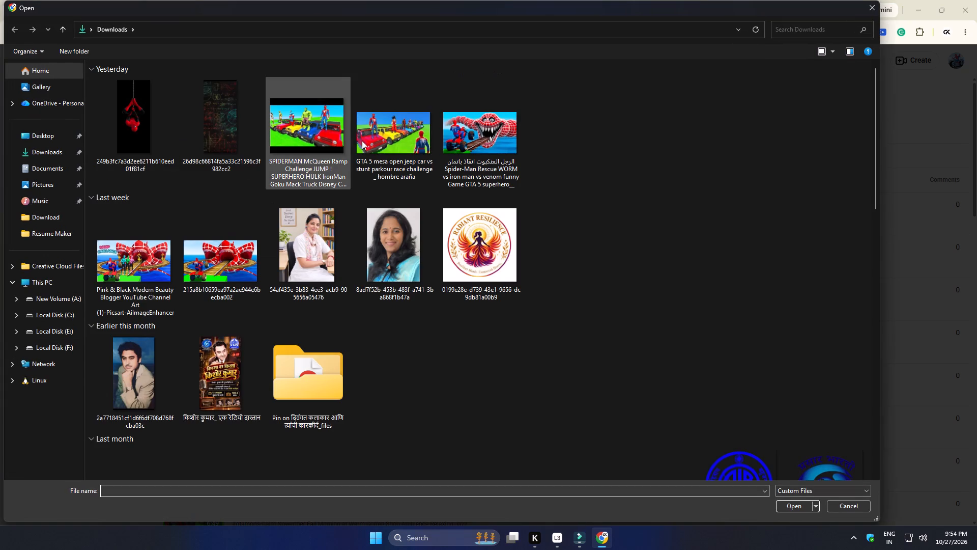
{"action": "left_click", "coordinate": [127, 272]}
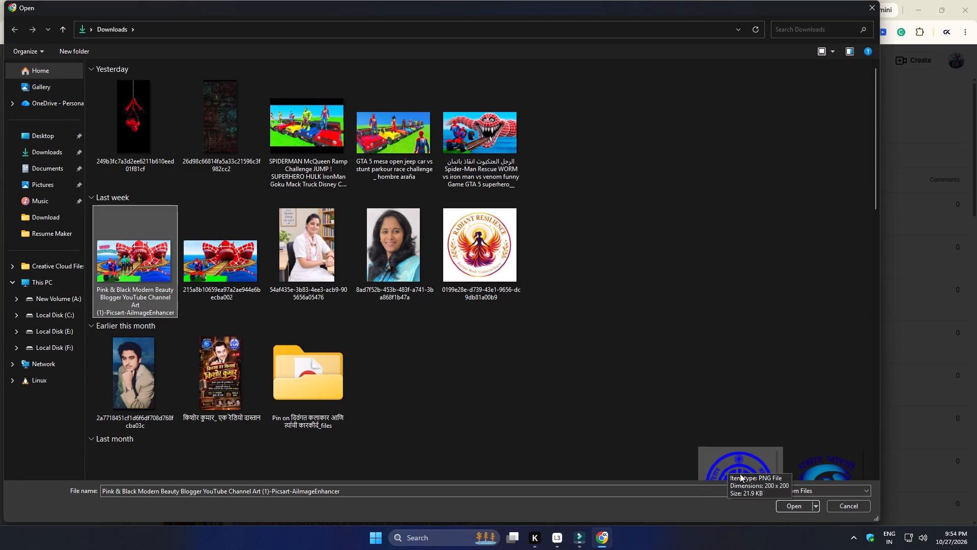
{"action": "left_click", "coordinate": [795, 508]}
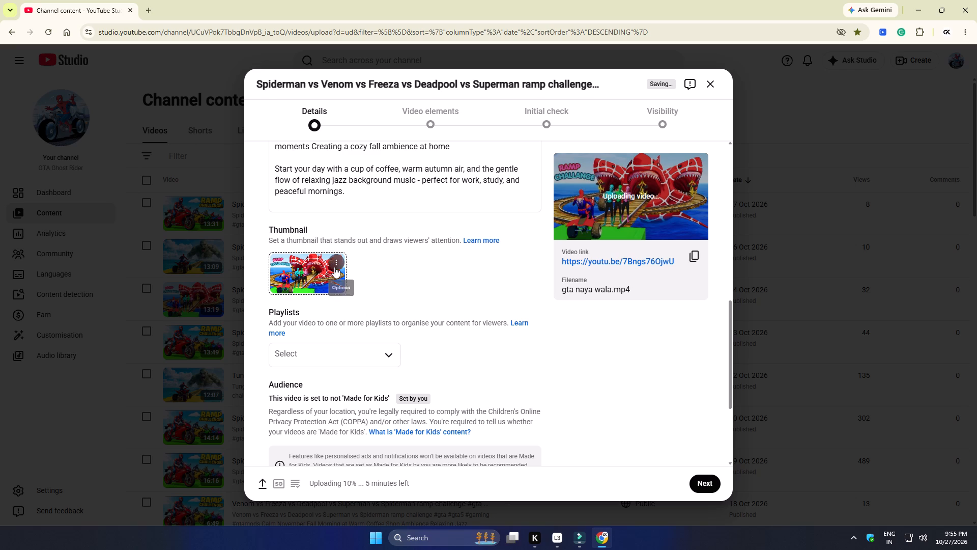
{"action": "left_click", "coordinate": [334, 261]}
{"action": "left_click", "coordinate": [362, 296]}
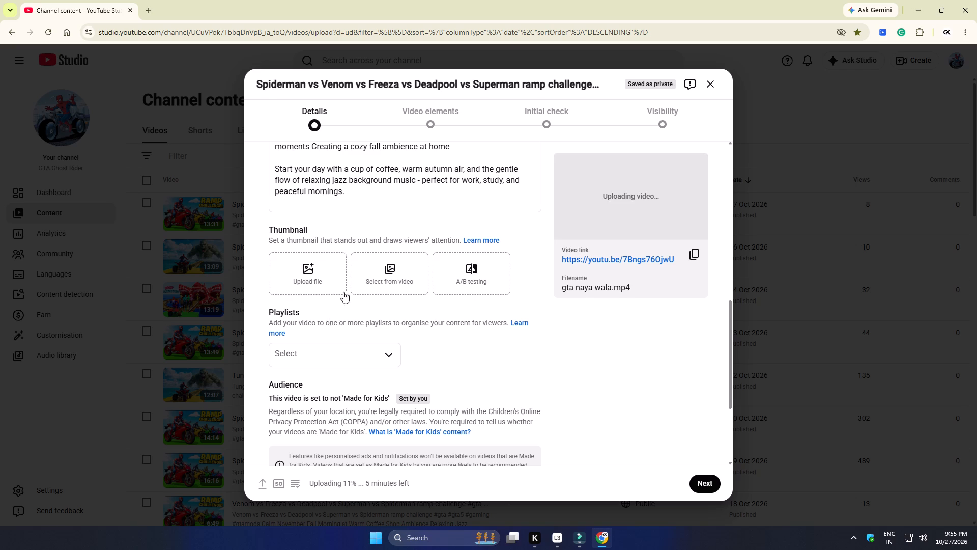
Upload the "Pink & Black Modern Beauty Blogger YouTube Channel Art (1)" image from Downloads as the video's thumbnail.
{"action": "left_click", "coordinate": [327, 286]}
{"action": "left_click", "coordinate": [138, 253]}
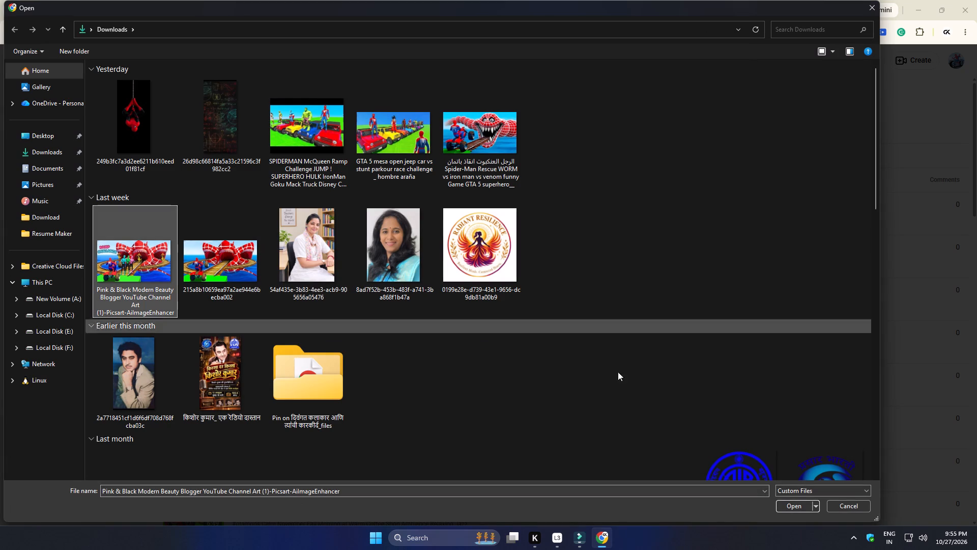
{"action": "left_click", "coordinate": [794, 504]}
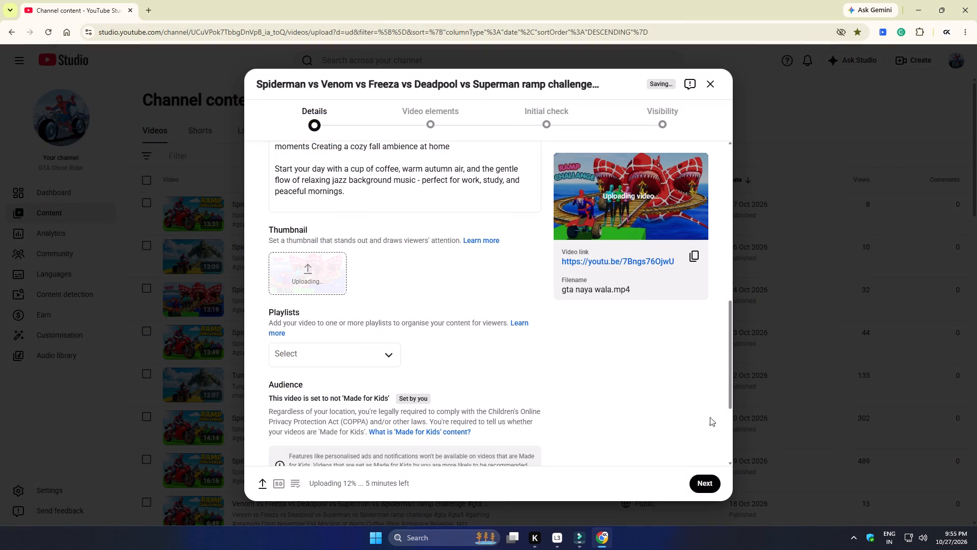
Review the upload's title, description and thumbnail preview on the details page.
{"action": "scroll", "coordinate": [693, 401], "scroll_direction": "up", "scroll_amount": 18}
{"action": "scroll", "coordinate": [697, 394], "scroll_direction": "up", "scroll_amount": 10}
{"action": "scroll", "coordinate": [697, 394], "scroll_direction": "down", "scroll_amount": 4}
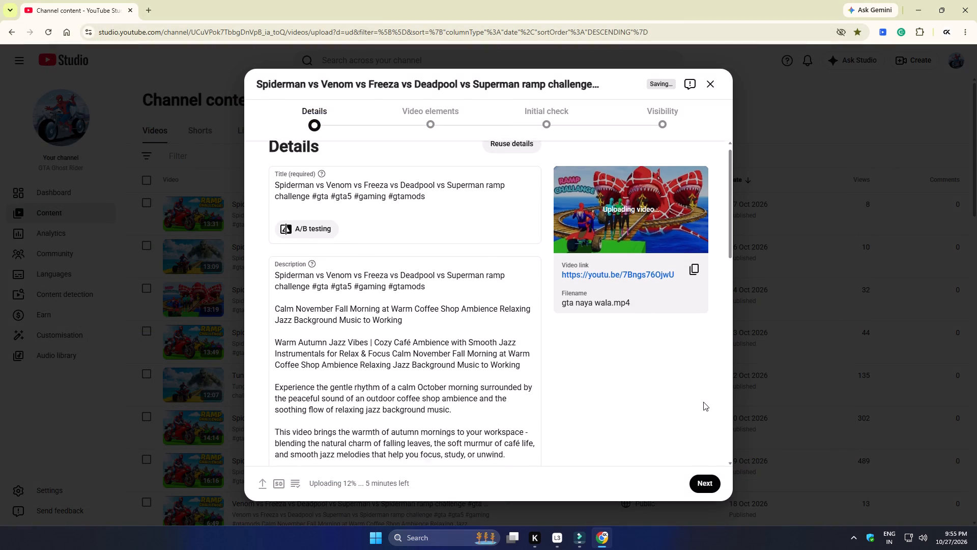
{"action": "scroll", "coordinate": [703, 402], "scroll_direction": "down", "scroll_amount": 20}
{"action": "scroll", "coordinate": [703, 402], "scroll_direction": "down", "scroll_amount": 4}
{"action": "scroll", "coordinate": [712, 424], "scroll_direction": "up", "scroll_amount": 11}
{"action": "scroll", "coordinate": [589, 384], "scroll_direction": "up", "scroll_amount": 18}
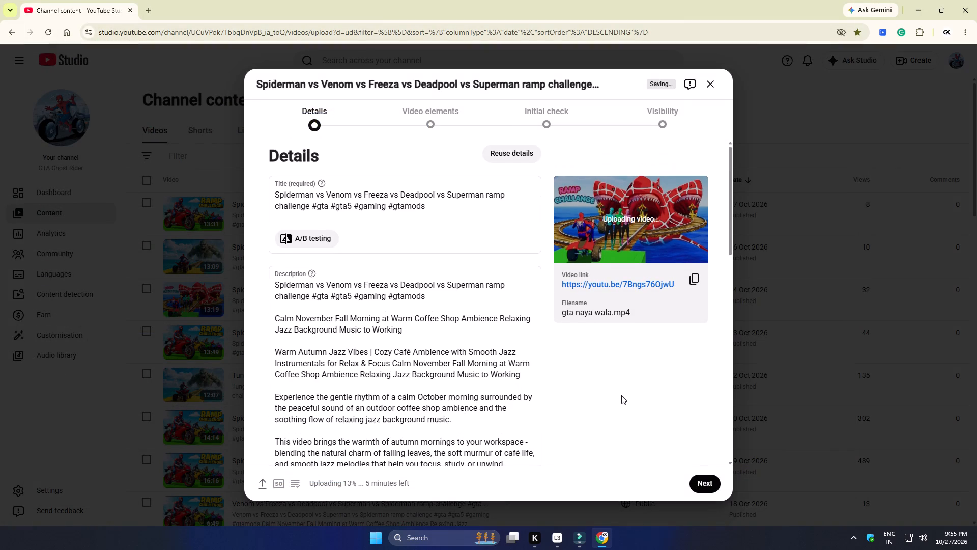
{"action": "scroll", "coordinate": [621, 395], "scroll_direction": "down", "scroll_amount": 20}
{"action": "scroll", "coordinate": [621, 395], "scroll_direction": "down", "scroll_amount": 14}
{"action": "scroll", "coordinate": [638, 404], "scroll_direction": "up", "scroll_amount": 16}
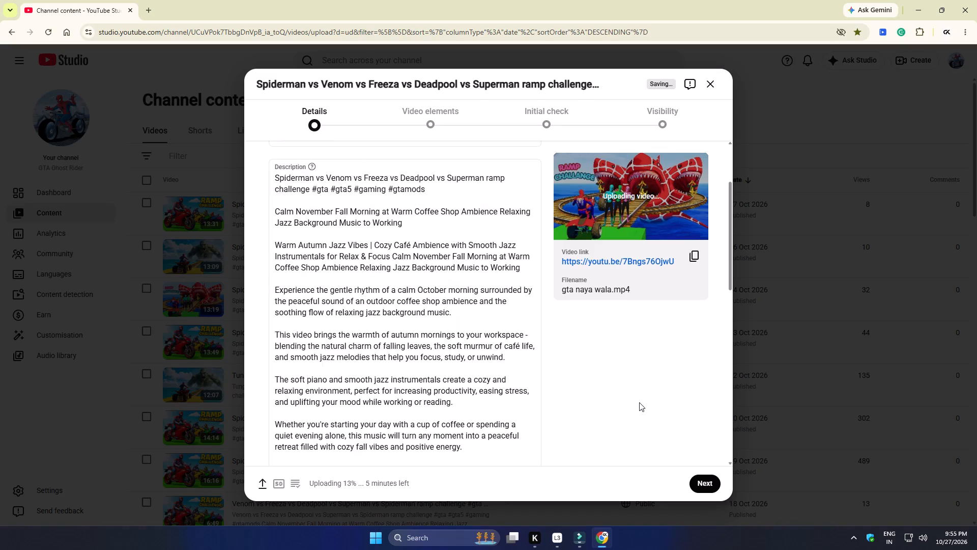
{"action": "scroll", "coordinate": [639, 402], "scroll_direction": "up", "scroll_amount": 15}
{"action": "scroll", "coordinate": [640, 404], "scroll_direction": "down", "scroll_amount": 18}
{"action": "scroll", "coordinate": [641, 410], "scroll_direction": "down", "scroll_amount": 8}
{"action": "scroll", "coordinate": [642, 410], "scroll_direction": "up", "scroll_amount": 10}
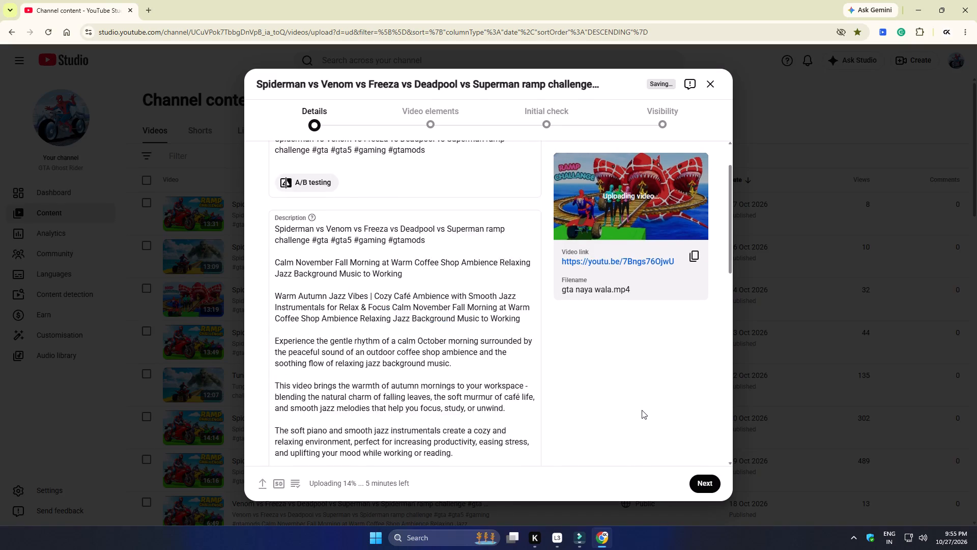
{"action": "scroll", "coordinate": [642, 410], "scroll_direction": "up", "scroll_amount": 20}
{"action": "scroll", "coordinate": [642, 410], "scroll_direction": "up", "scroll_amount": 18}
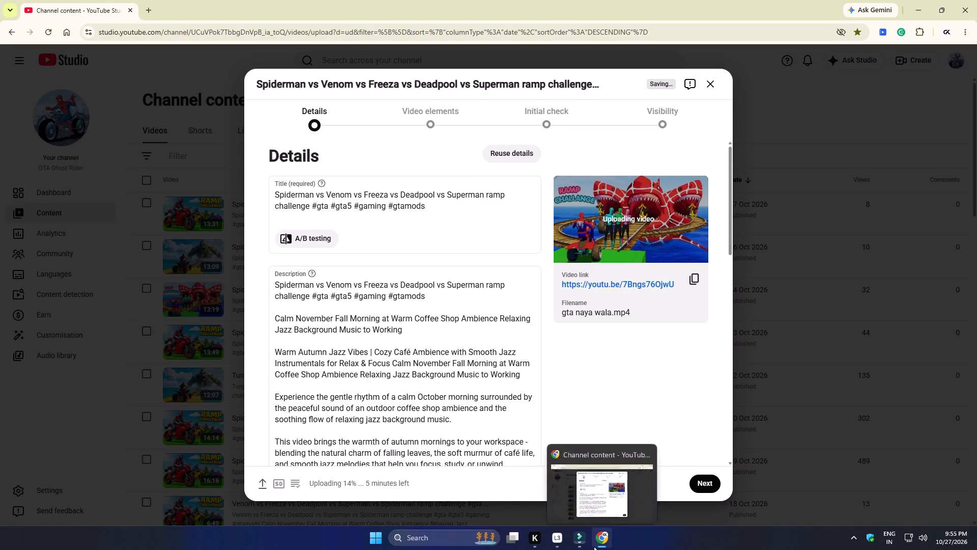
Switch to Wondershare Filmora and open the local project gta shorts random.
{"action": "left_click", "coordinate": [577, 544]}
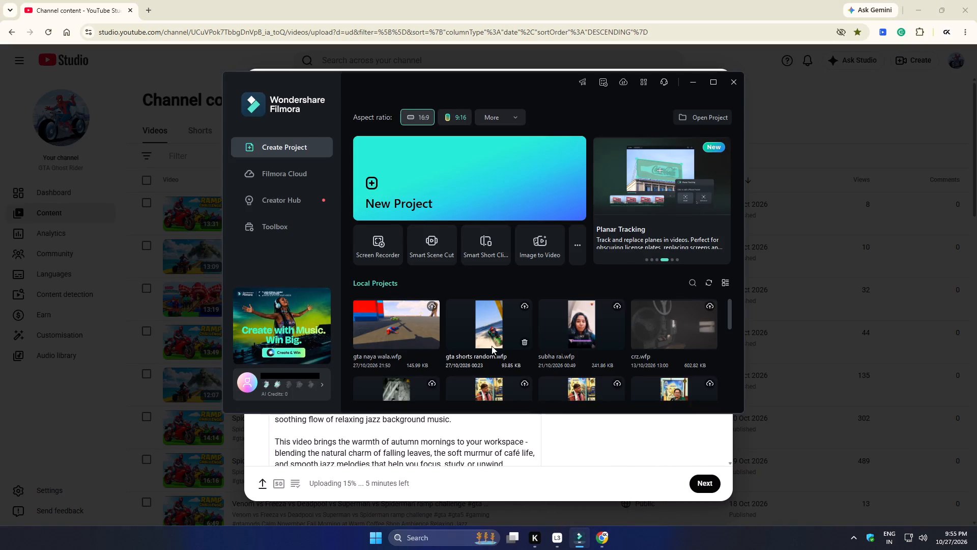
{"action": "double_click", "coordinate": [492, 343]}
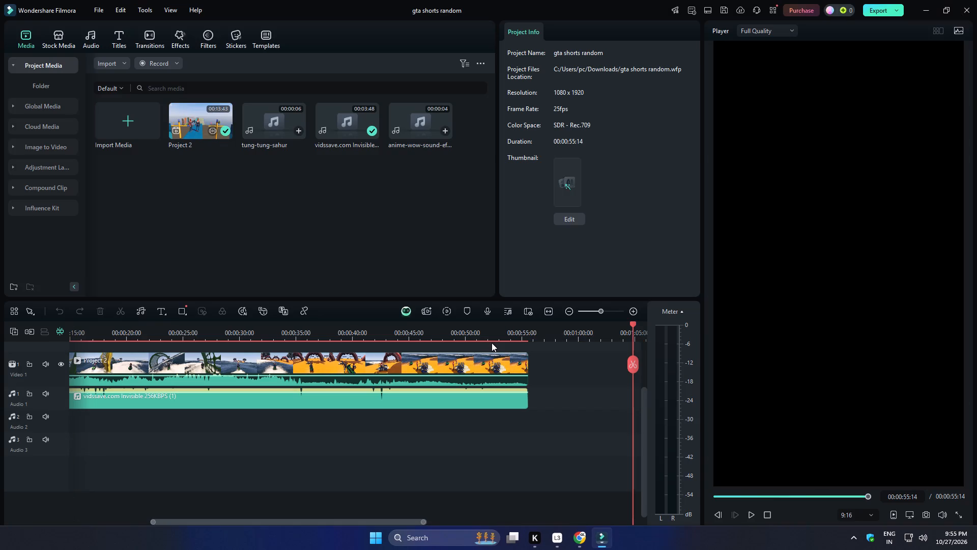
Delete the Project 2 video from the project media, including its timeline clip, and save the project.
{"action": "left_click_drag", "start_coordinate": [215, 170], "coordinate": [201, 121]}
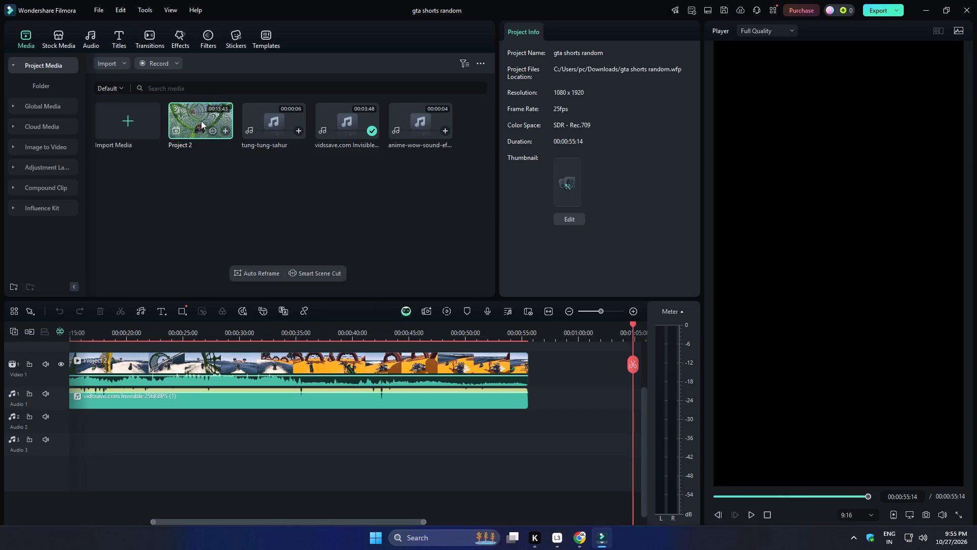
{"action": "key", "text": "Delete"}
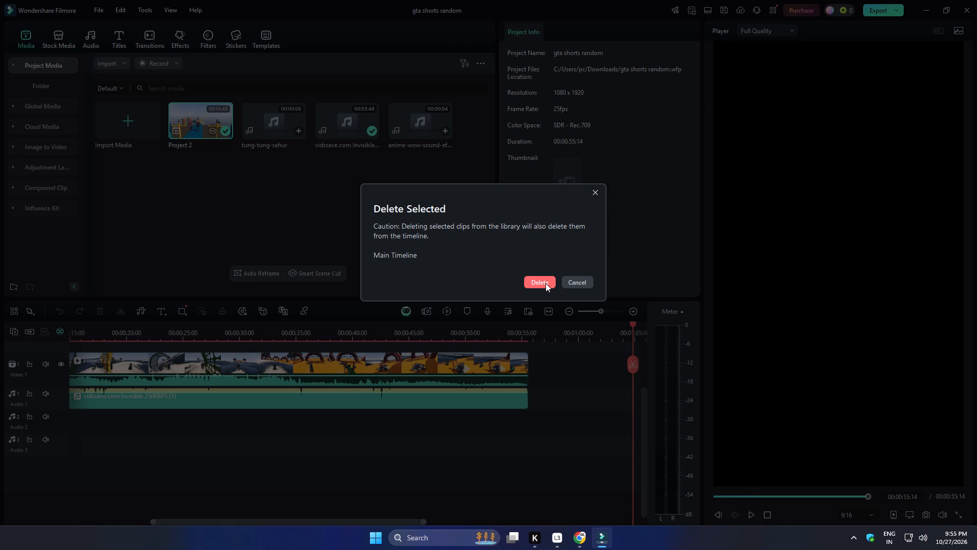
{"action": "left_click", "coordinate": [545, 283]}
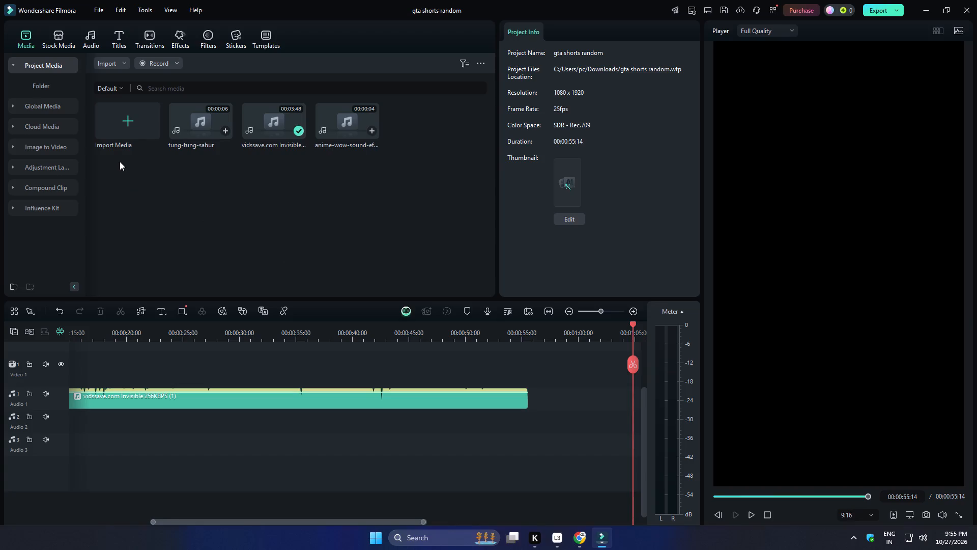
{"action": "key", "text": "ctrl+s"}
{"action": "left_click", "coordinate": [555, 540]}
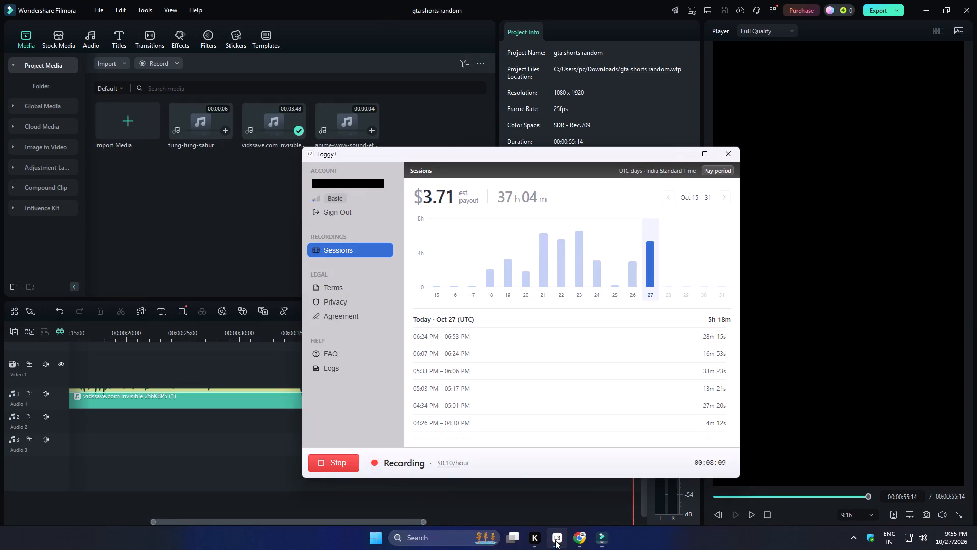
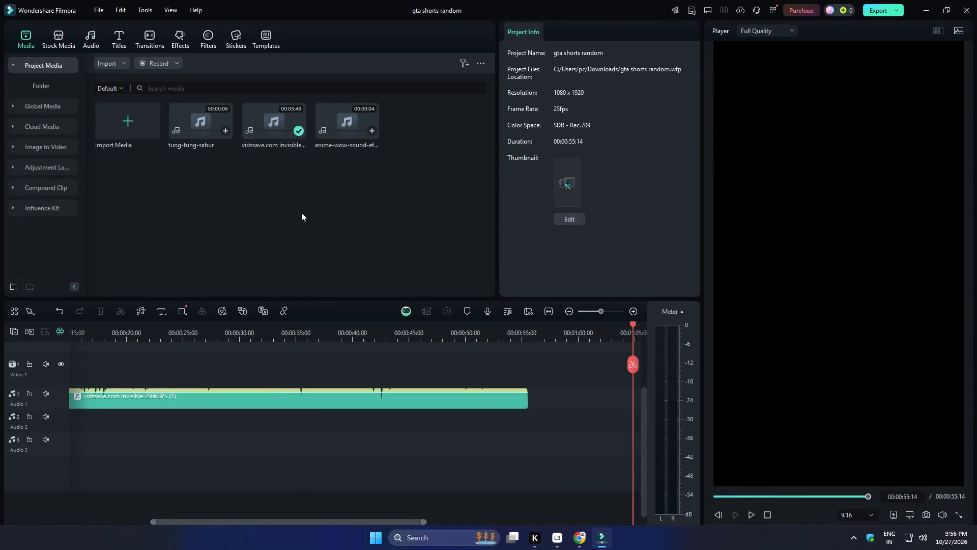
Import the Project 1 video from the rendered folder and add it to the timeline, keeping the project settings.
{"action": "key", "text": "ctrl+s"}
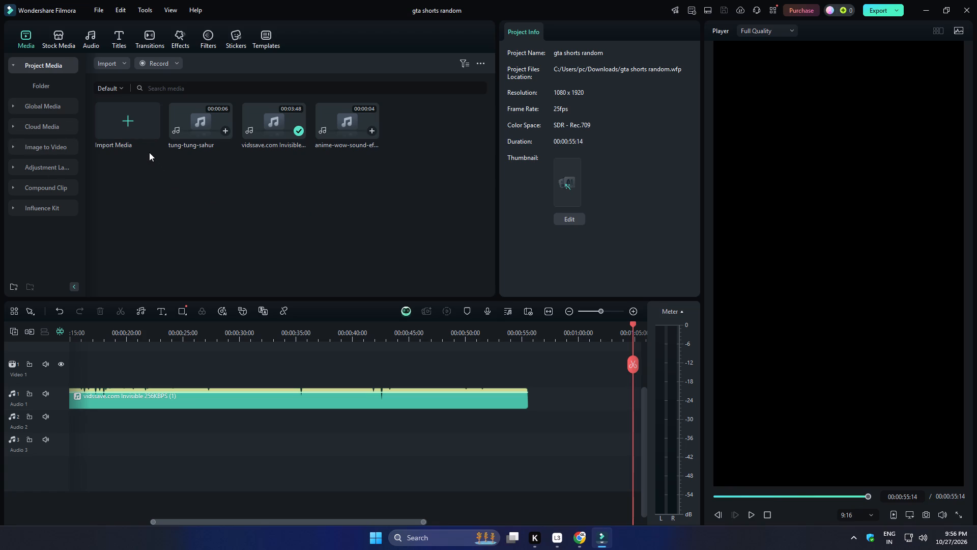
{"action": "left_click", "coordinate": [140, 133]}
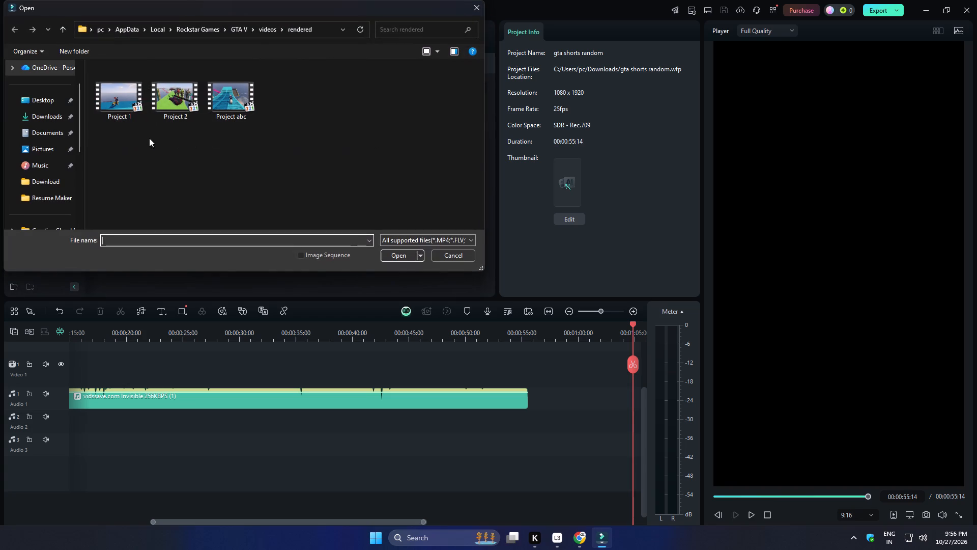
{"action": "left_click", "coordinate": [116, 113]}
{"action": "left_click", "coordinate": [392, 256]}
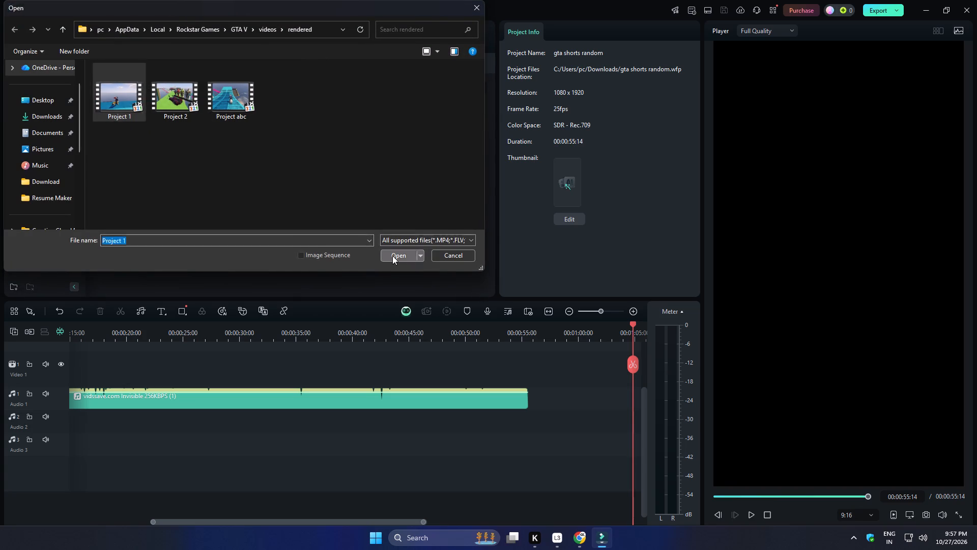
{"action": "left_click", "coordinate": [226, 146]}
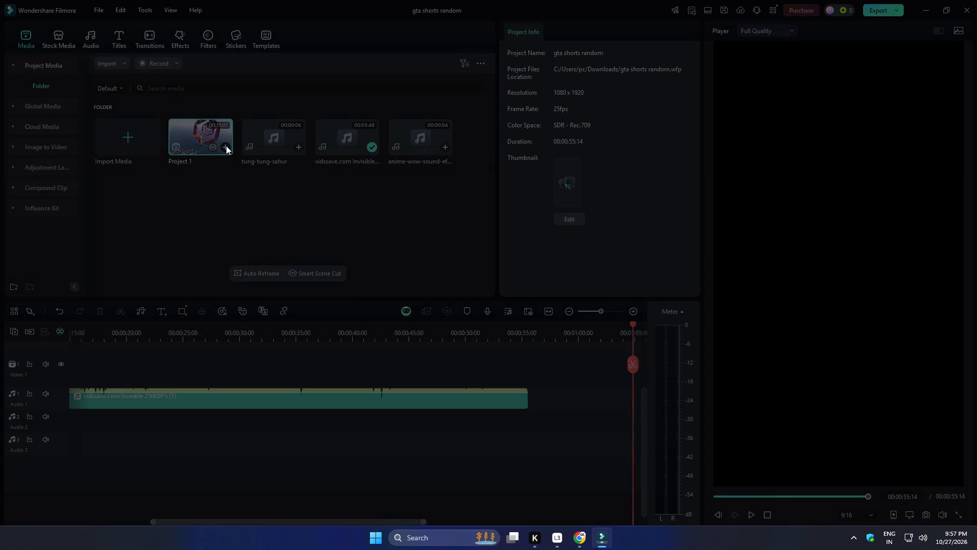
{"action": "left_click", "coordinate": [539, 279]}
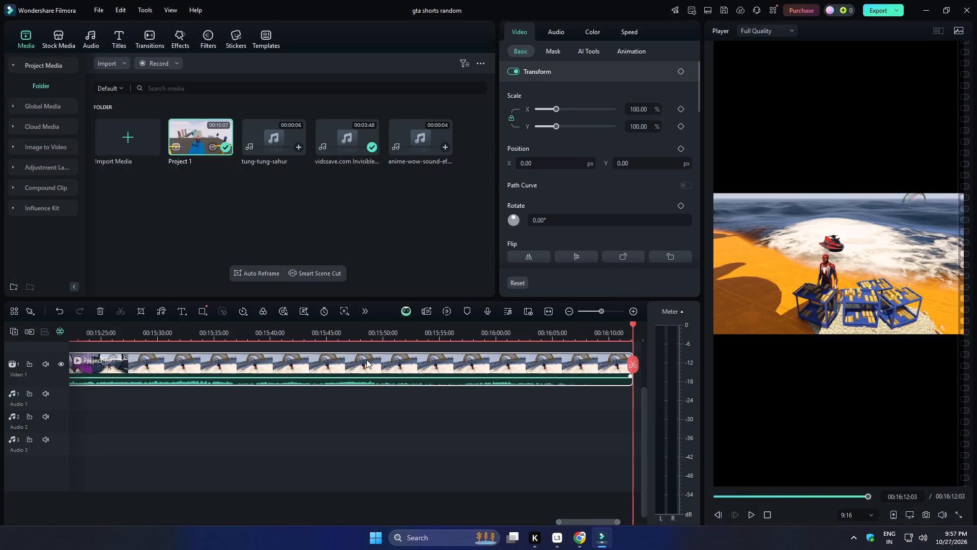
Delete the empty gap before the Project 1 clip on the Video 1 track.
{"action": "scroll", "coordinate": [350, 411], "scroll_direction": "down", "scroll_amount": 20, "text": "ctrl"}
{"action": "scroll", "coordinate": [350, 411], "scroll_direction": "down", "scroll_amount": 11, "text": "ctrl"}
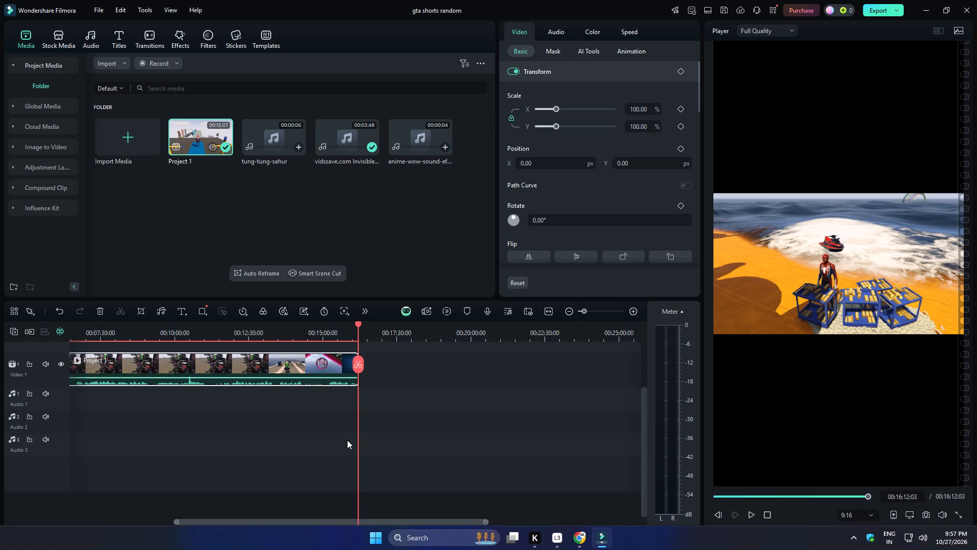
{"action": "scroll", "coordinate": [346, 443], "scroll_direction": "down", "scroll_amount": 6, "text": "ctrl"}
{"action": "scroll", "coordinate": [126, 405], "scroll_direction": "down", "scroll_amount": 5, "text": "ctrl"}
{"action": "left_click", "coordinate": [72, 368]}
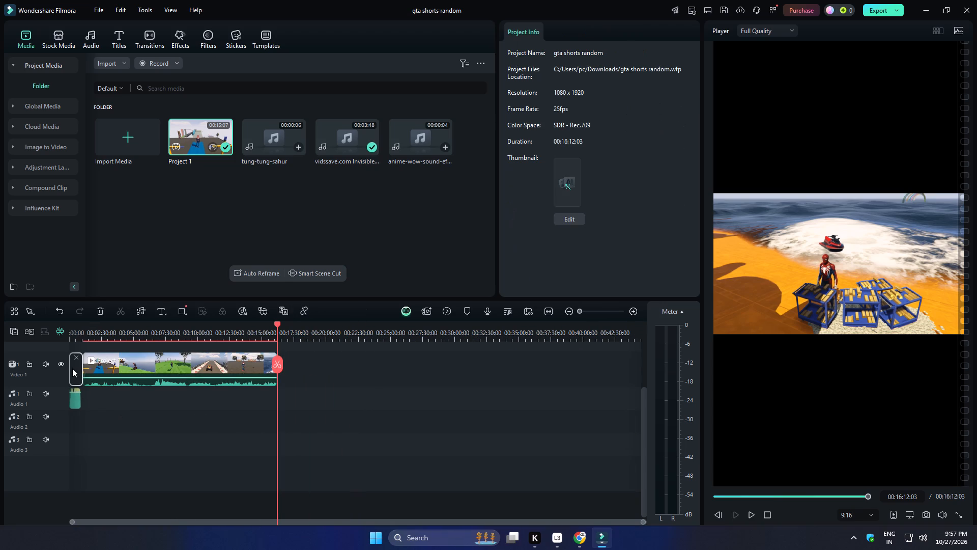
{"action": "key", "text": "Delete"}
{"action": "key", "text": "Delete"}
{"action": "key", "text": "Delete"}
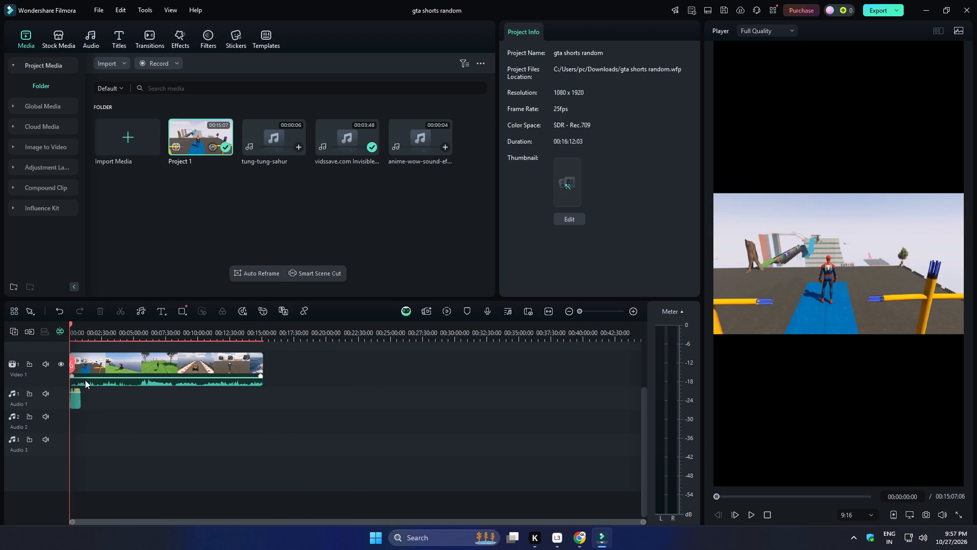
Raise the audio volume of the Project 1 clip on the timeline.
{"action": "scroll", "coordinate": [85, 380], "scroll_direction": "up", "scroll_amount": 8, "text": "ctrl"}
{"action": "left_click_drag", "start_coordinate": [102, 378], "coordinate": [102, 376]}
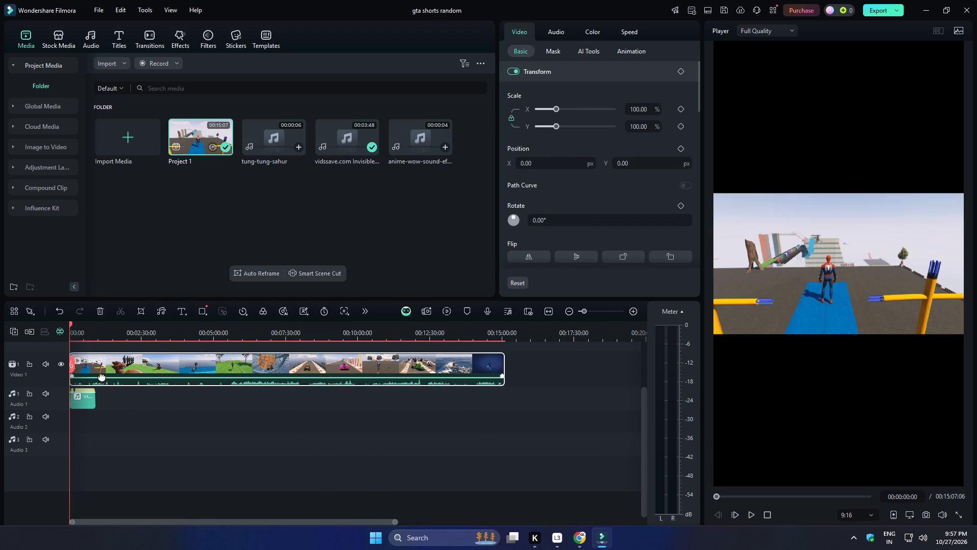
{"action": "left_click_drag", "start_coordinate": [102, 376], "coordinate": [142, 228]}
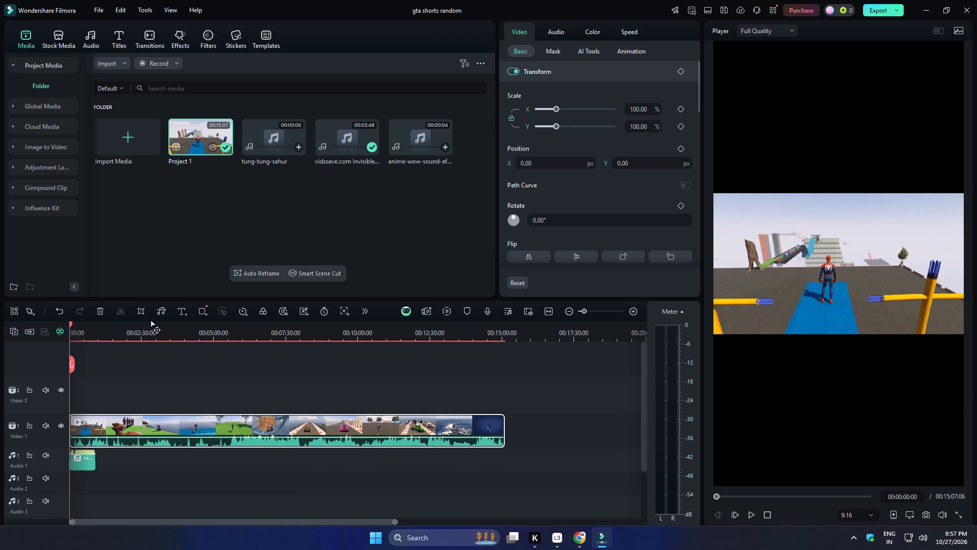
Split the Project 1 clip at 00:00:09:15, delete its opening section with the leftover gap, and save the project.
{"action": "scroll", "coordinate": [331, 374], "scroll_direction": "up", "scroll_amount": 20, "text": "ctrl"}
{"action": "scroll", "coordinate": [331, 374], "scroll_direction": "up", "scroll_amount": 6, "text": "ctrl"}
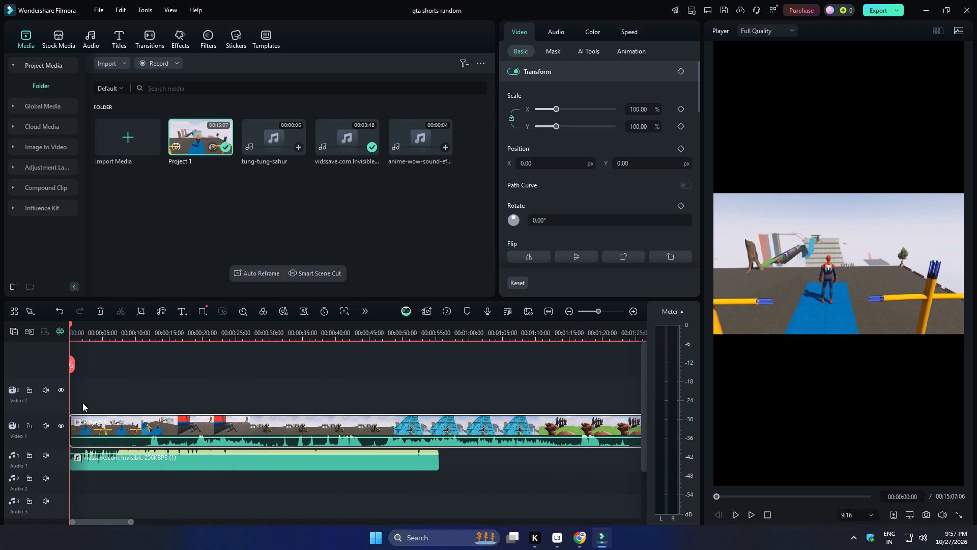
{"action": "left_click_drag", "start_coordinate": [73, 365], "coordinate": [109, 366]}
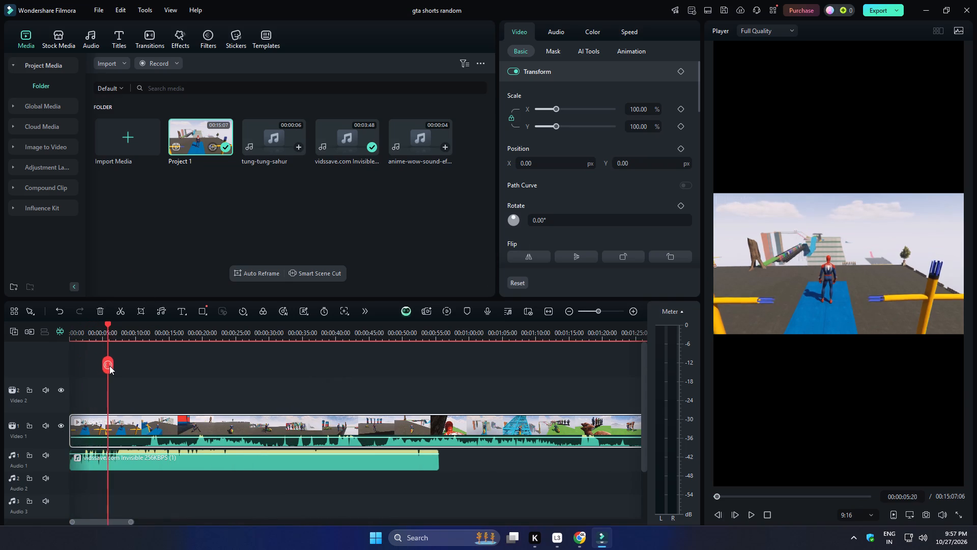
{"action": "left_click_drag", "start_coordinate": [109, 366], "coordinate": [135, 365]}
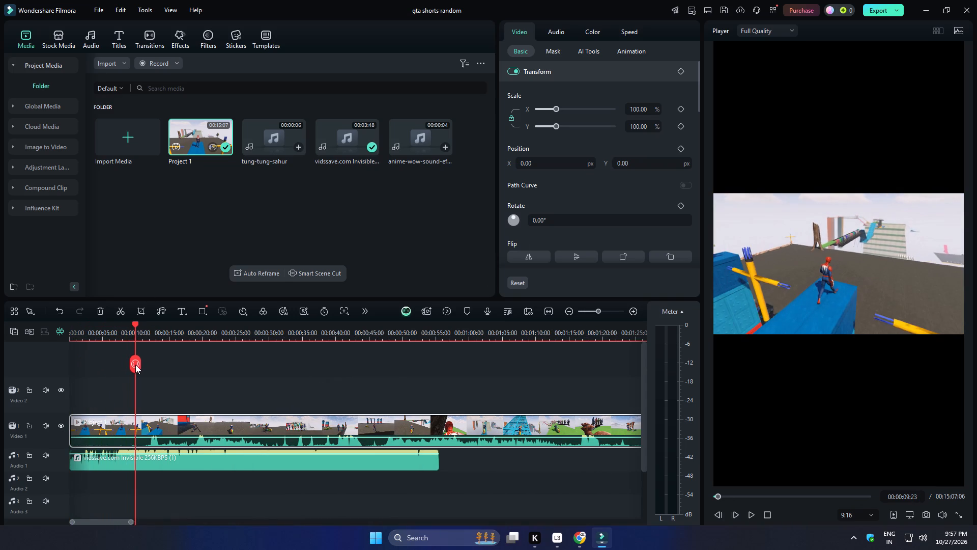
{"action": "left_click_drag", "start_coordinate": [135, 365], "coordinate": [133, 365]}
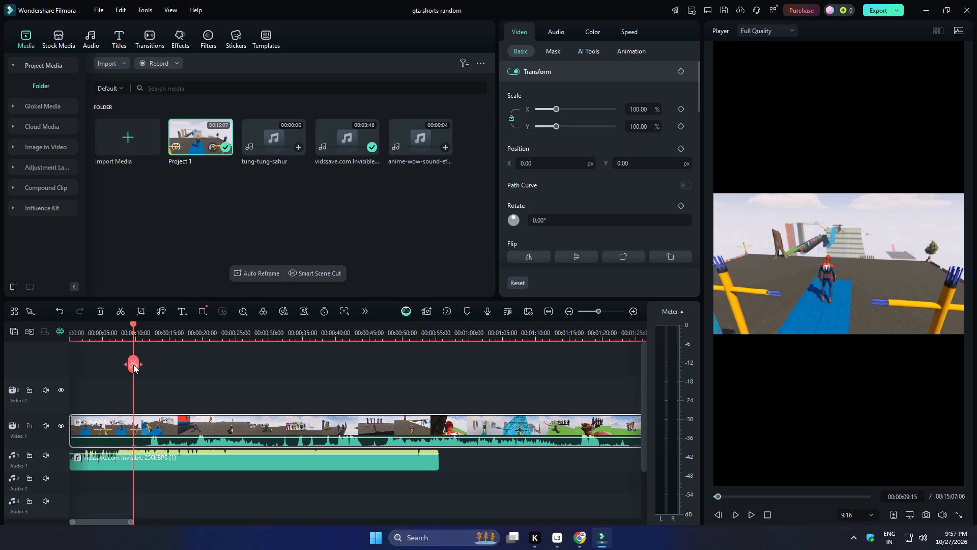
{"action": "left_click", "coordinate": [133, 365]}
{"action": "left_click", "coordinate": [122, 426]}
{"action": "key", "text": "Delete"}
{"action": "left_click", "coordinate": [122, 426]}
{"action": "key", "text": "Delete"}
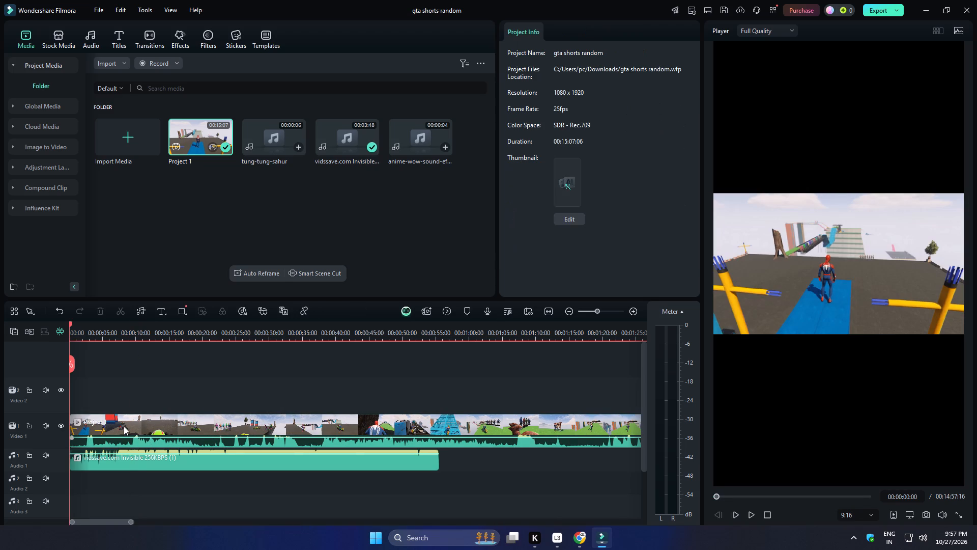
{"action": "key", "text": "ctrl+s"}
Preview the beginning of the trimmed video and return the playhead to the start.
{"action": "left_click", "coordinate": [753, 511]}
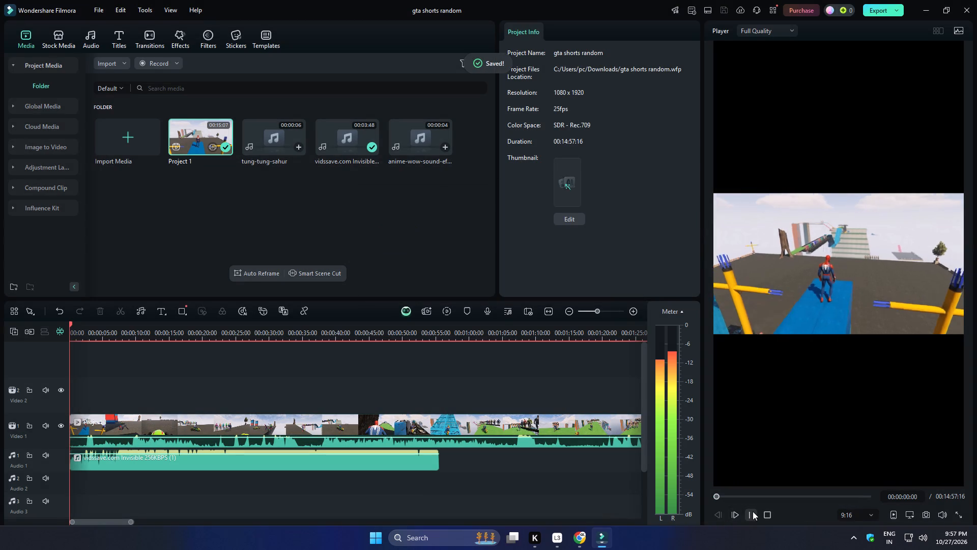
{"action": "left_click", "coordinate": [753, 511]}
{"action": "left_click_drag", "start_coordinate": [716, 498], "coordinate": [704, 498]}
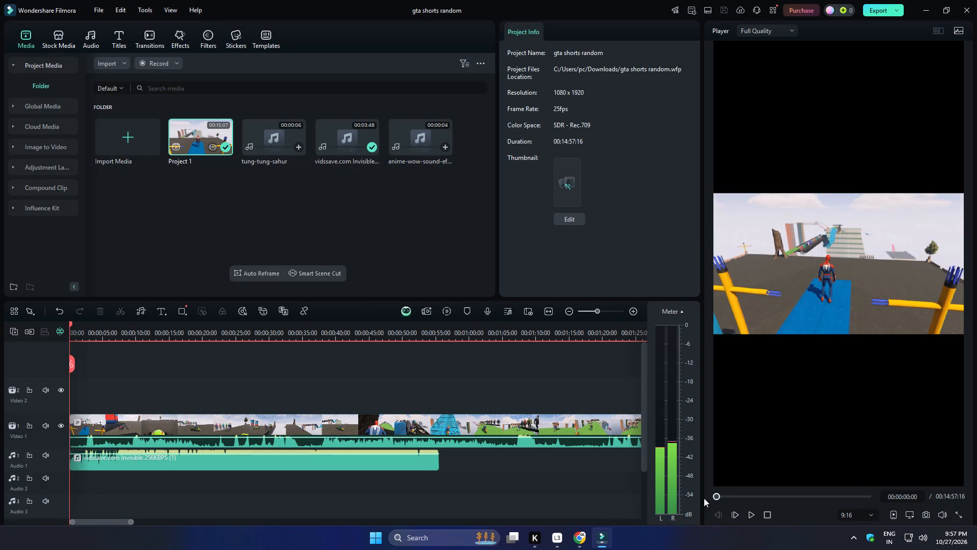
{"action": "left_click_drag", "start_coordinate": [704, 498], "coordinate": [666, 499]}
{"action": "left_click_drag", "start_coordinate": [714, 497], "coordinate": [689, 500]}
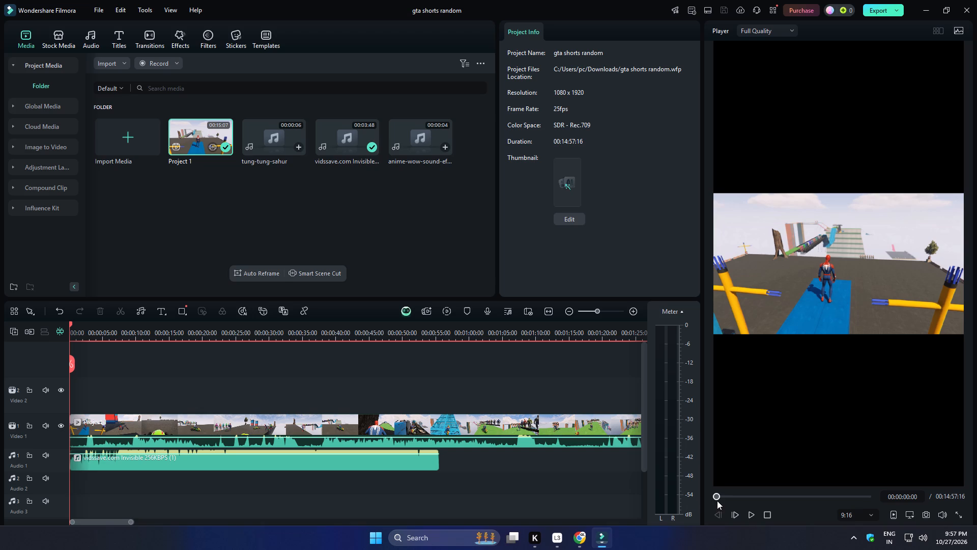
{"action": "left_click_drag", "start_coordinate": [711, 499], "coordinate": [677, 500]}
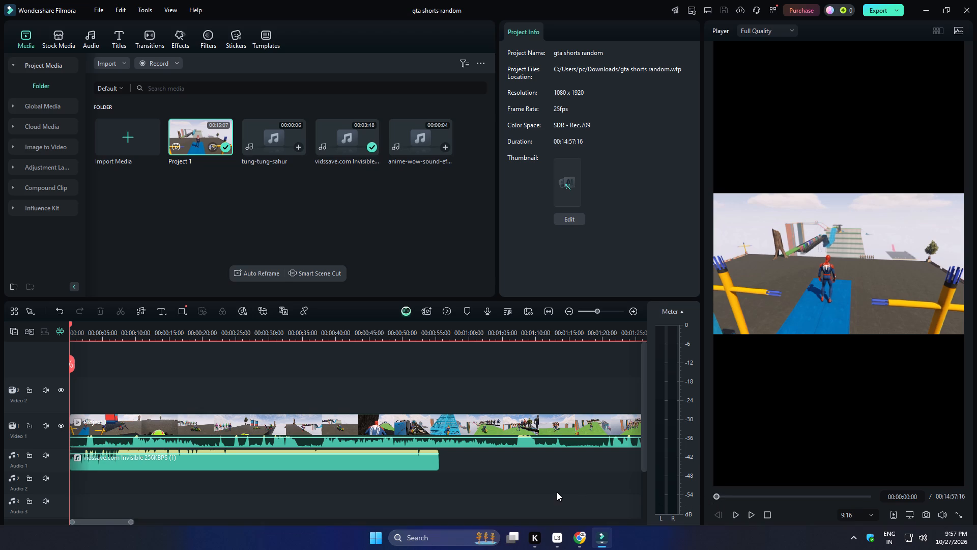
{"action": "left_click_drag", "start_coordinate": [713, 498], "coordinate": [654, 502]}
{"action": "left_click", "coordinate": [558, 498]}
Set the Project 1 clip's audio volume to 18.00 dB on the timeline.
{"action": "left_click_drag", "start_coordinate": [499, 436], "coordinate": [504, 373]}
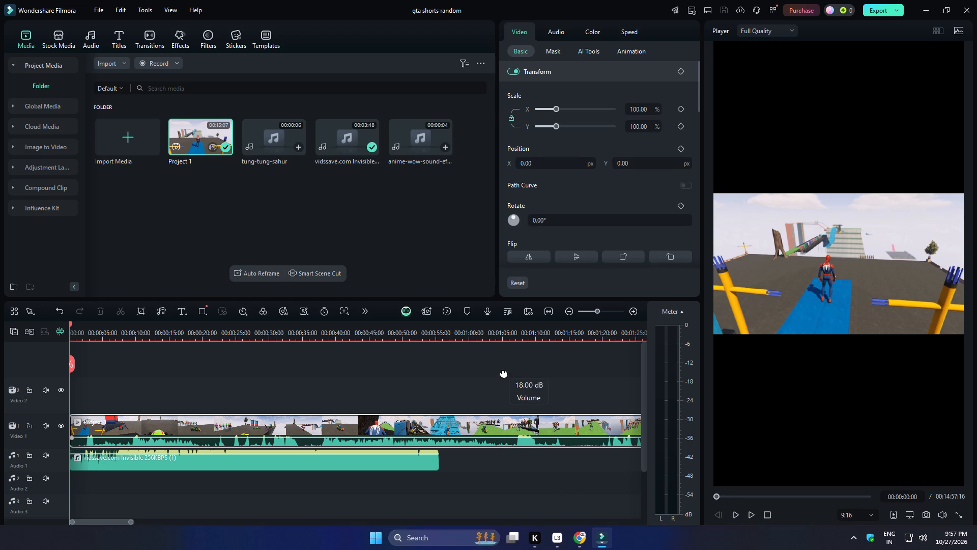
{"action": "left_click_drag", "start_coordinate": [504, 373], "coordinate": [506, 356]}
Compare the Boost C... color preset with None on the Project 1 clip, apply Boost C..., and save the project.
{"action": "left_click", "coordinate": [548, 421]}
{"action": "scroll", "coordinate": [585, 81], "scroll_direction": "up", "scroll_amount": 8}
{"action": "left_click", "coordinate": [591, 29]}
{"action": "scroll", "coordinate": [623, 138], "scroll_direction": "up", "scroll_amount": 9}
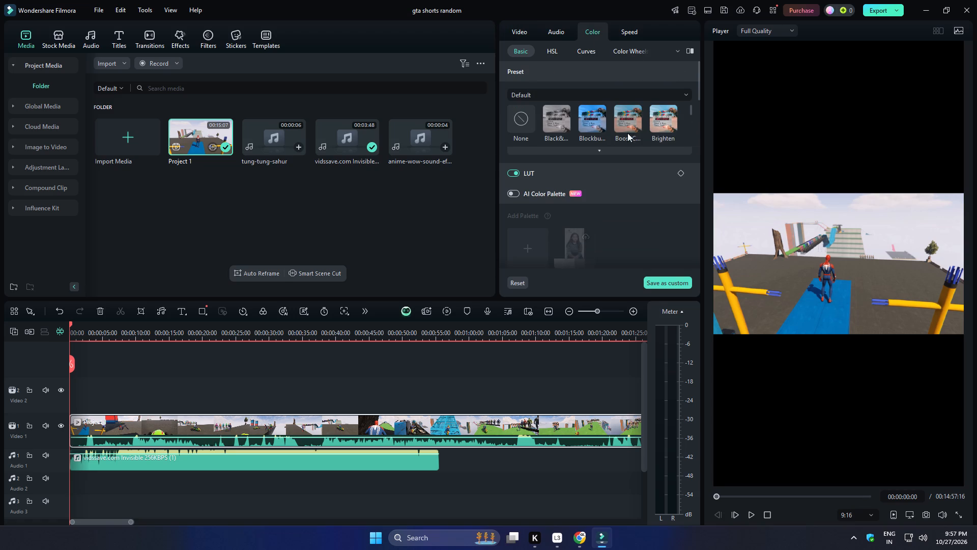
{"action": "left_click", "coordinate": [635, 124]}
{"action": "left_click", "coordinate": [513, 113]}
{"action": "left_click", "coordinate": [626, 123]}
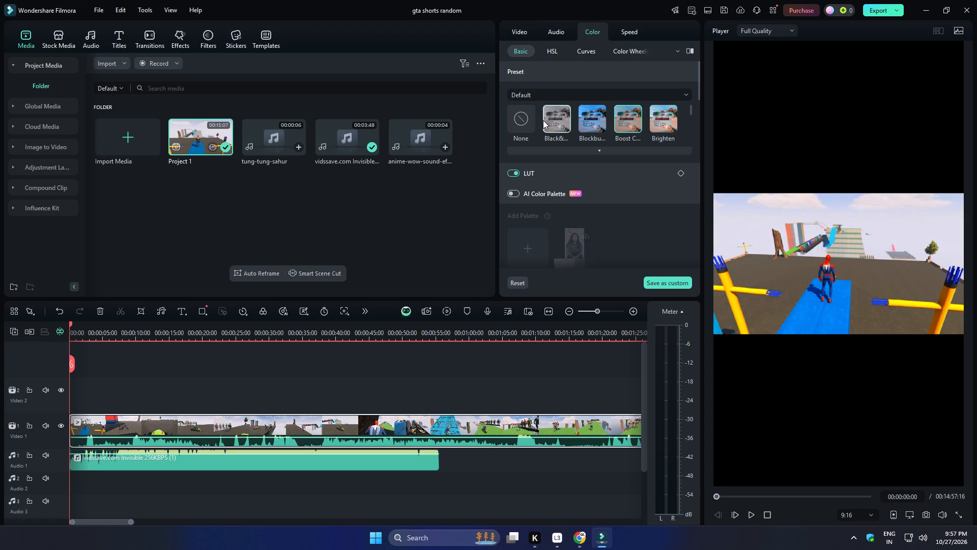
{"action": "left_click", "coordinate": [525, 120]}
{"action": "left_click", "coordinate": [539, 426]}
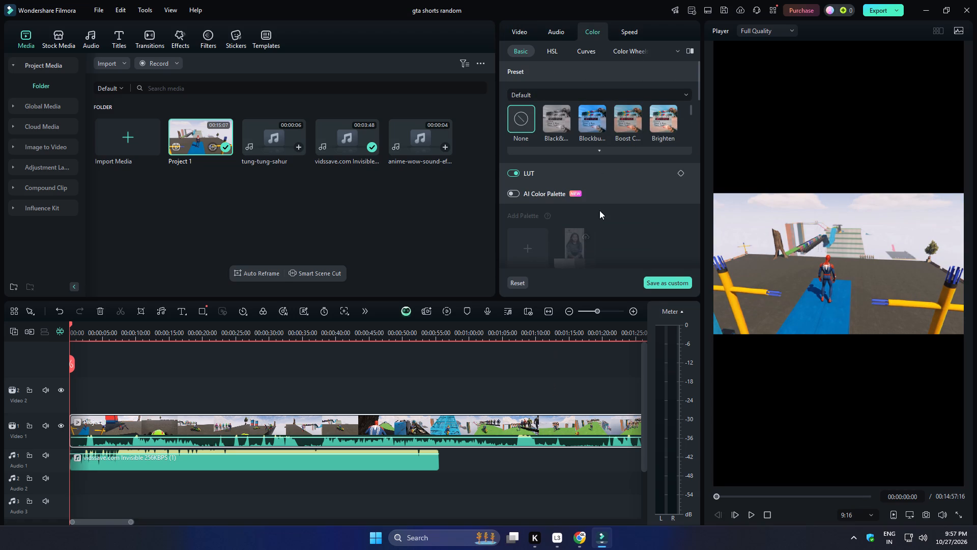
{"action": "left_click", "coordinate": [624, 132]}
{"action": "double_click", "coordinate": [624, 132]}
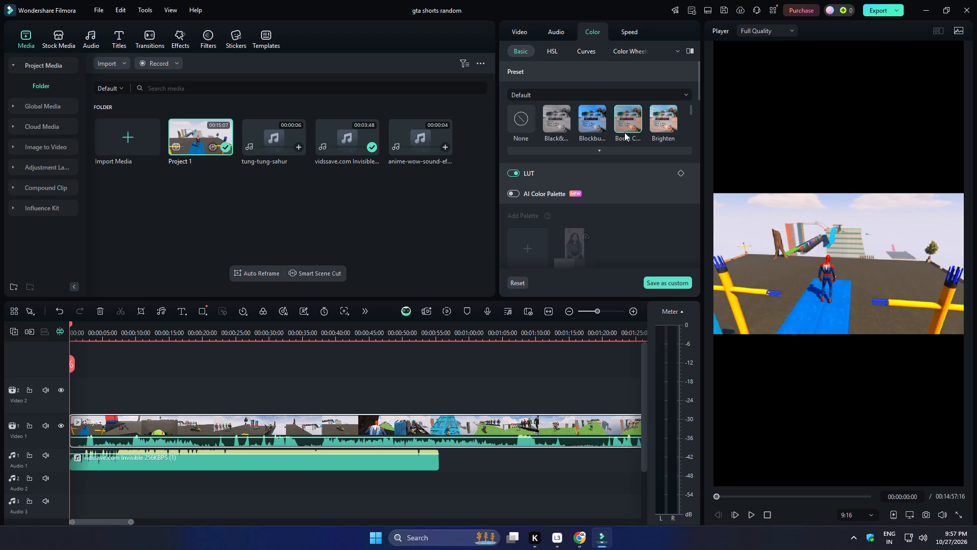
{"action": "left_click", "coordinate": [583, 467]}
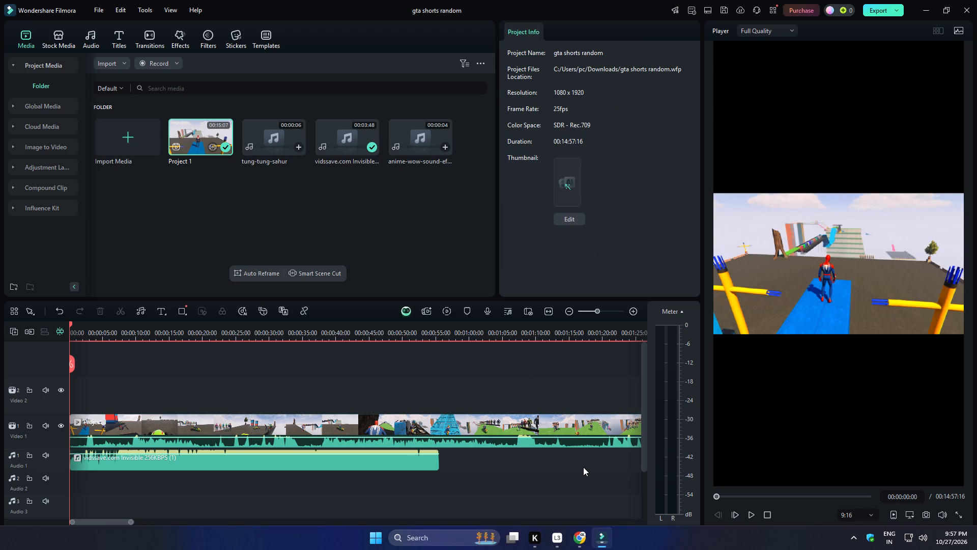
{"action": "key", "text": "ctrl+s"}
{"action": "key", "text": "ctrl+s"}
{"action": "key", "text": "ctrl+s"}
Play the first few seconds of the color-boosted video to check it, and save the project.
{"action": "left_click", "coordinate": [749, 517]}
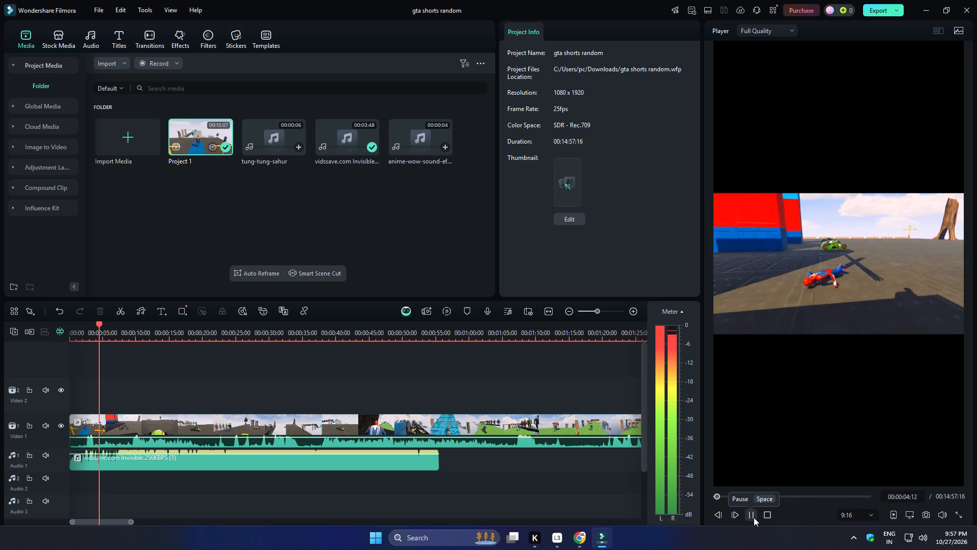
{"action": "left_click", "coordinate": [754, 517]}
{"action": "key", "text": "ctrl+s"}
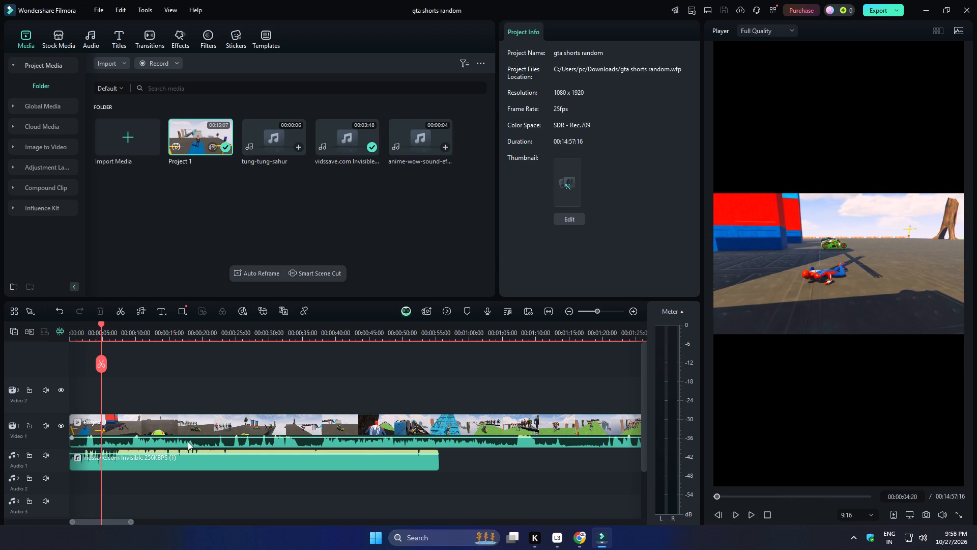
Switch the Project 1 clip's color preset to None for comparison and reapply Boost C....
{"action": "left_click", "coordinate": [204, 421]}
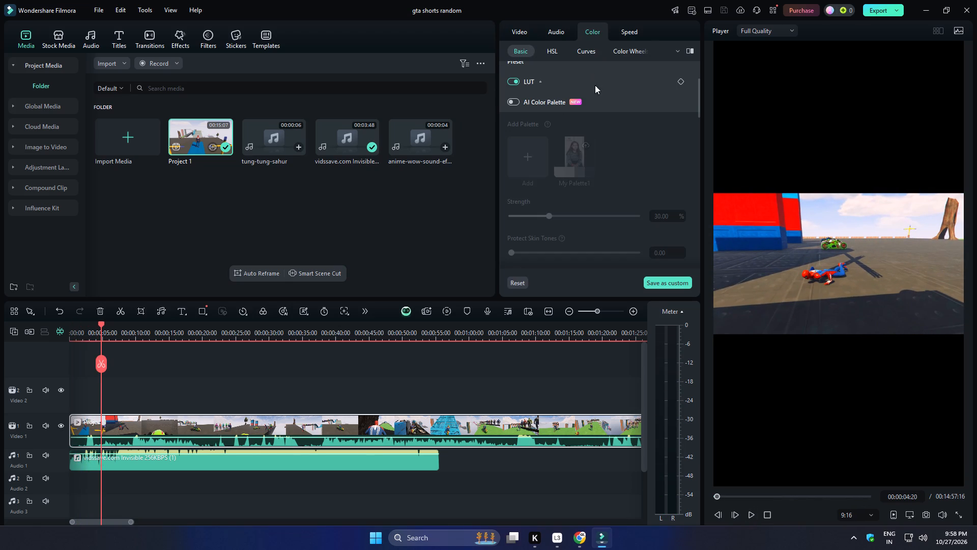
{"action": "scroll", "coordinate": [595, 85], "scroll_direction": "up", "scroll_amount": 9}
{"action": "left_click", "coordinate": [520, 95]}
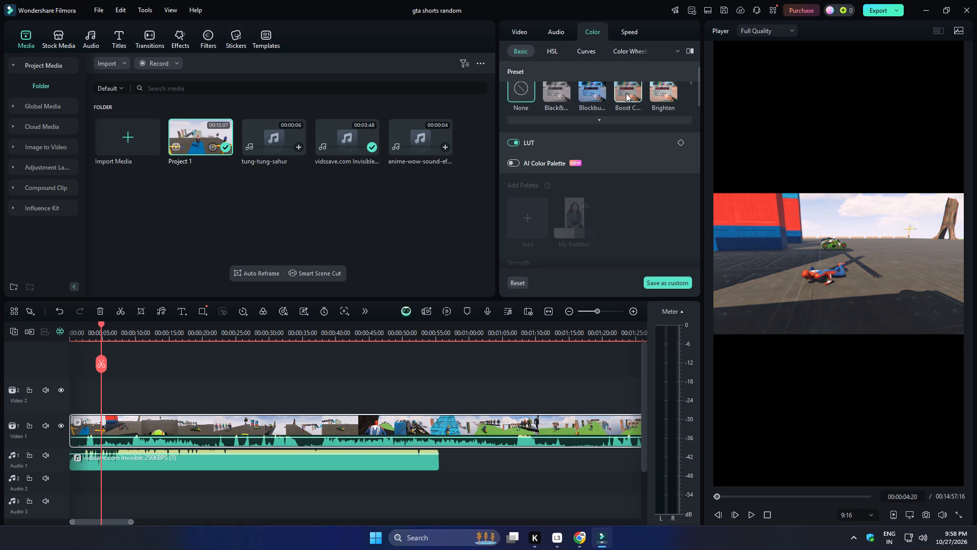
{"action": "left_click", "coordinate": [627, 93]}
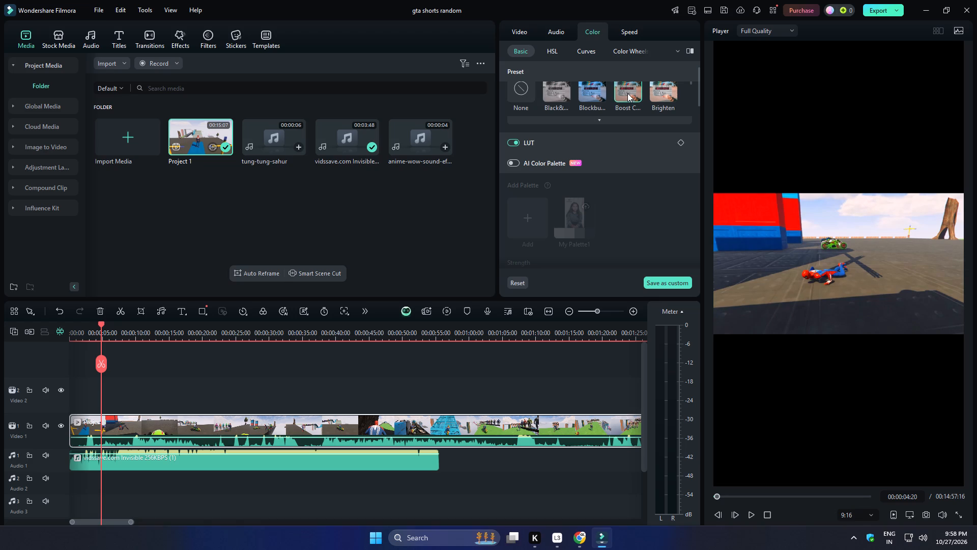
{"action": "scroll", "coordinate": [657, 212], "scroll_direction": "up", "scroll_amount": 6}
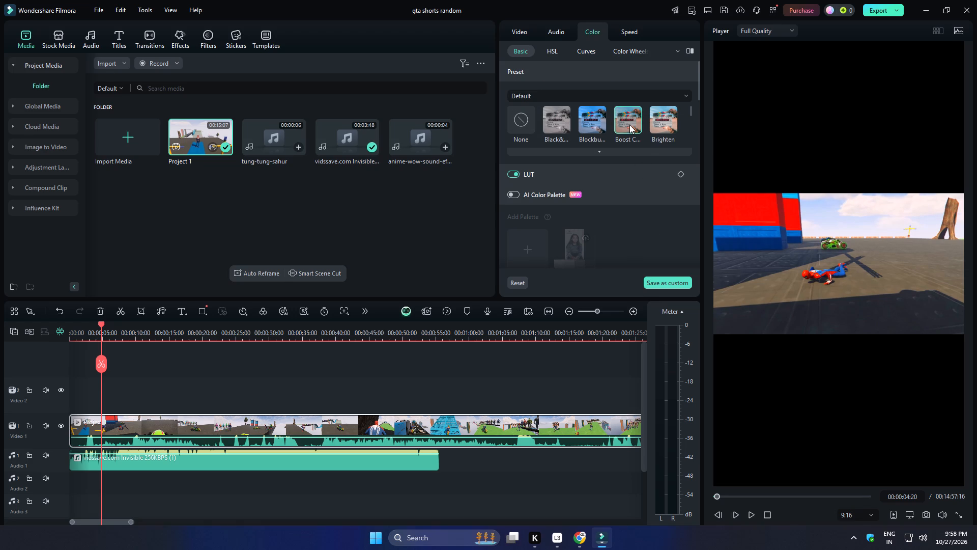
Reapply the Boost C... color preset to the Project 1 clip, return the playhead to the start, and save the project.
{"action": "left_click", "coordinate": [629, 125]}
{"action": "left_click", "coordinate": [629, 125]}
{"action": "left_click_drag", "start_coordinate": [718, 493], "coordinate": [654, 495]}
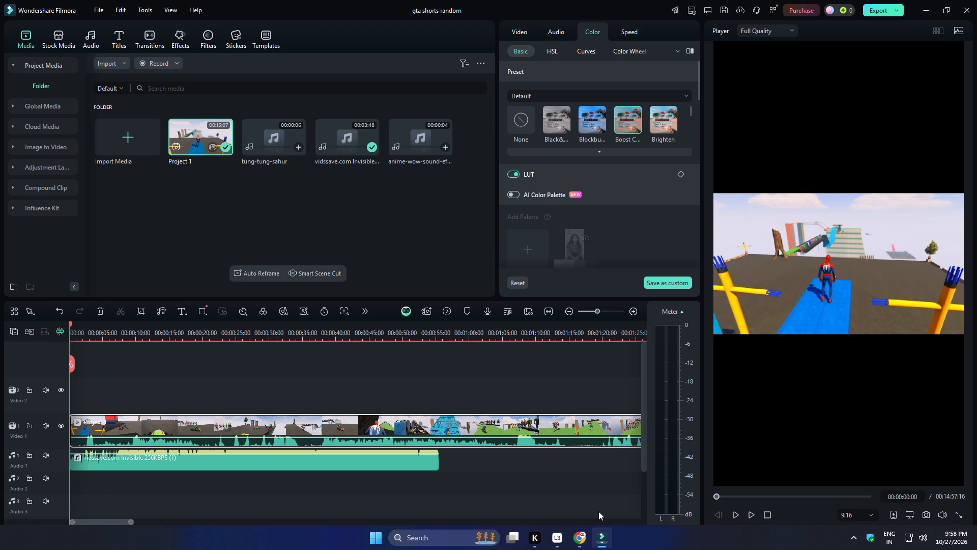
{"action": "left_click", "coordinate": [512, 525]}
{"action": "left_click", "coordinate": [522, 500]}
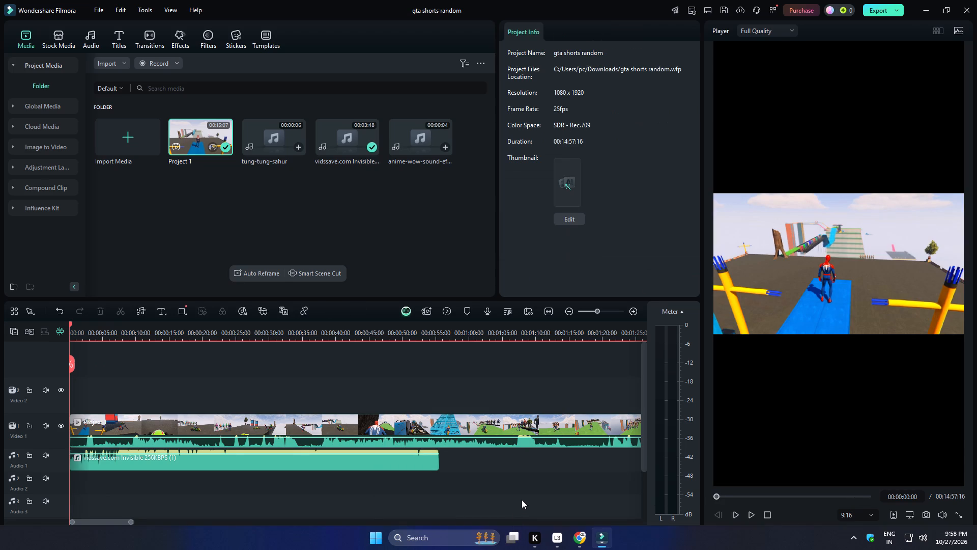
{"action": "key", "text": "ctrl+s"}
{"action": "key", "text": "ctrl+s"}
{"action": "key", "text": "ctrl+s"}
{"action": "key", "text": "ctrl+s"}
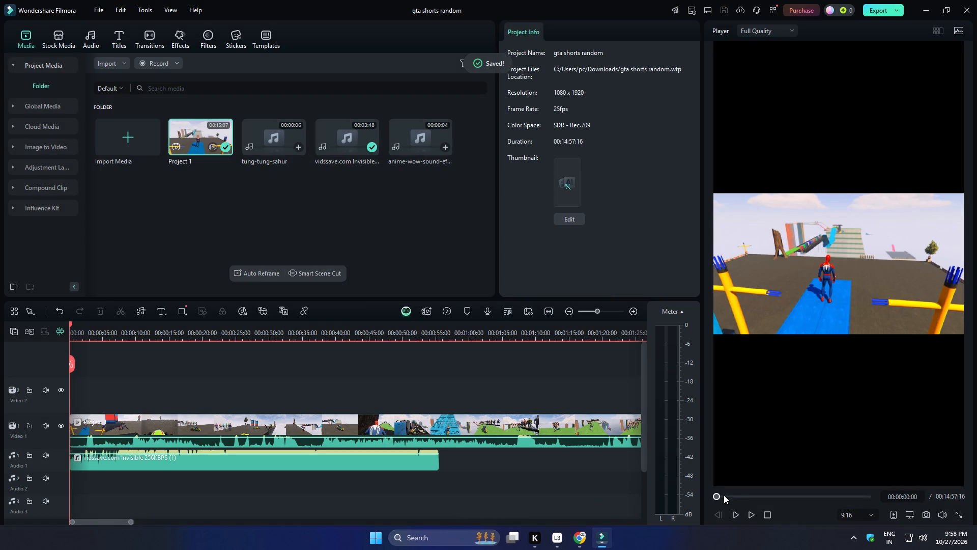
Play the video and spot-check several points along its length, return to the start, and save the project.
{"action": "left_click", "coordinate": [751, 514]}
{"action": "left_click", "coordinate": [726, 497]}
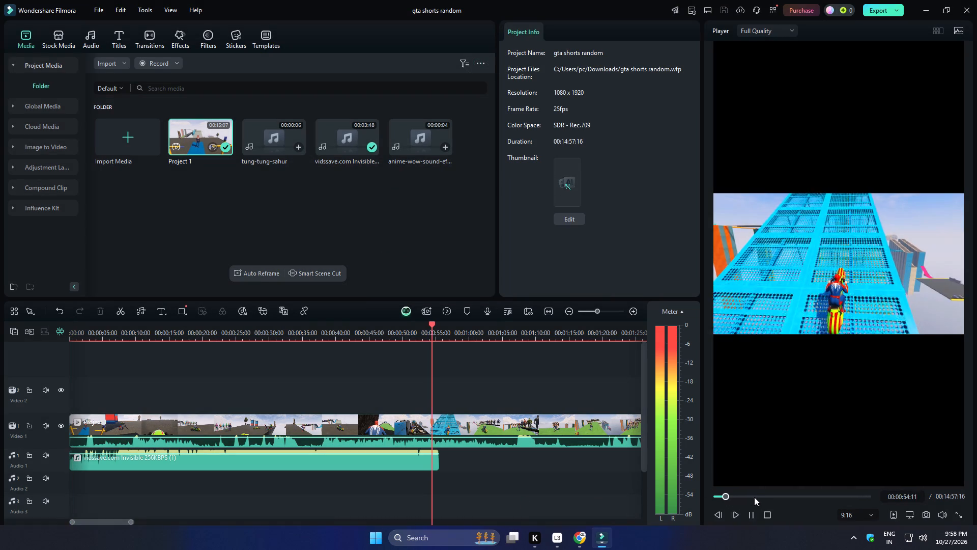
{"action": "left_click", "coordinate": [763, 496]}
{"action": "left_click", "coordinate": [825, 495]}
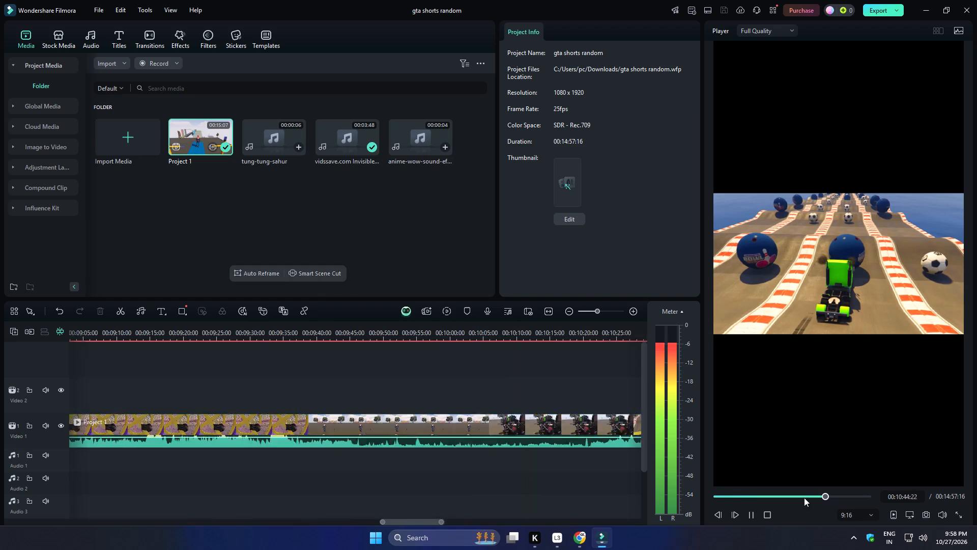
{"action": "left_click_drag", "start_coordinate": [750, 498], "coordinate": [559, 499]}
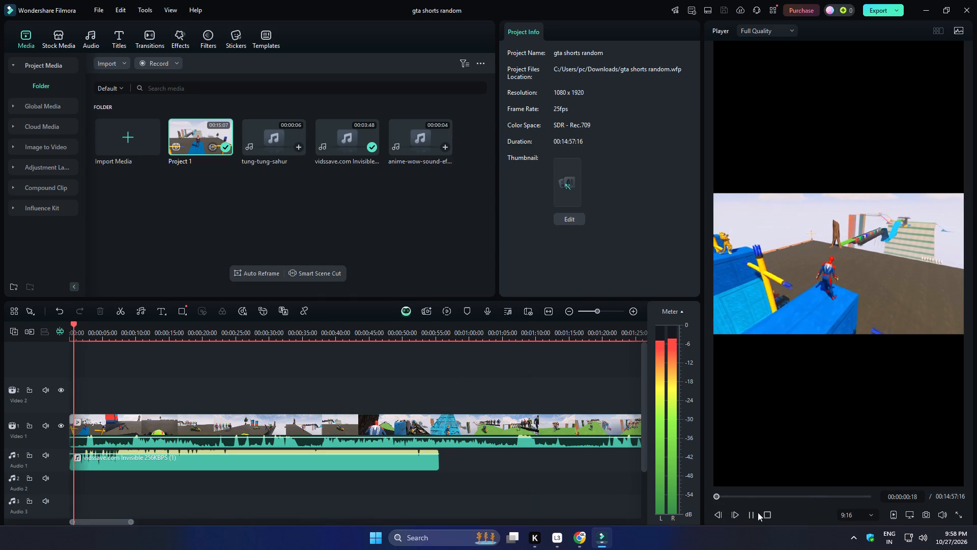
{"action": "left_click", "coordinate": [751, 513]}
{"action": "left_click_drag", "start_coordinate": [717, 495], "coordinate": [575, 497]}
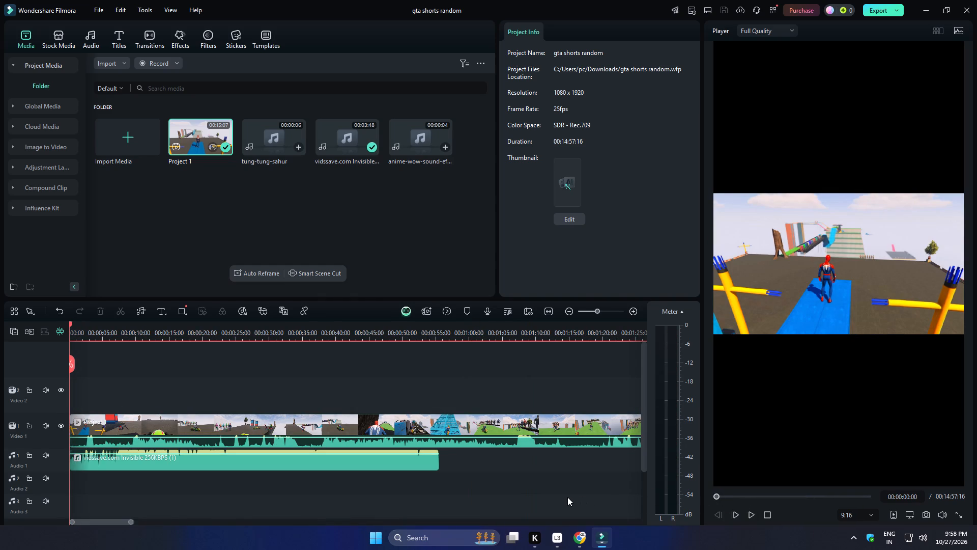
{"action": "left_click", "coordinate": [564, 497]}
{"action": "key", "text": "ctrl+s"}
{"action": "key", "text": "ctrl+s"}
Select both the Project 1 clip and the audio clip below it, set their volume to 18 dB, and save the project.
{"action": "left_click_drag", "start_coordinate": [445, 436], "coordinate": [445, 375]}
{"action": "left_click_drag", "start_coordinate": [444, 503], "coordinate": [386, 396]}
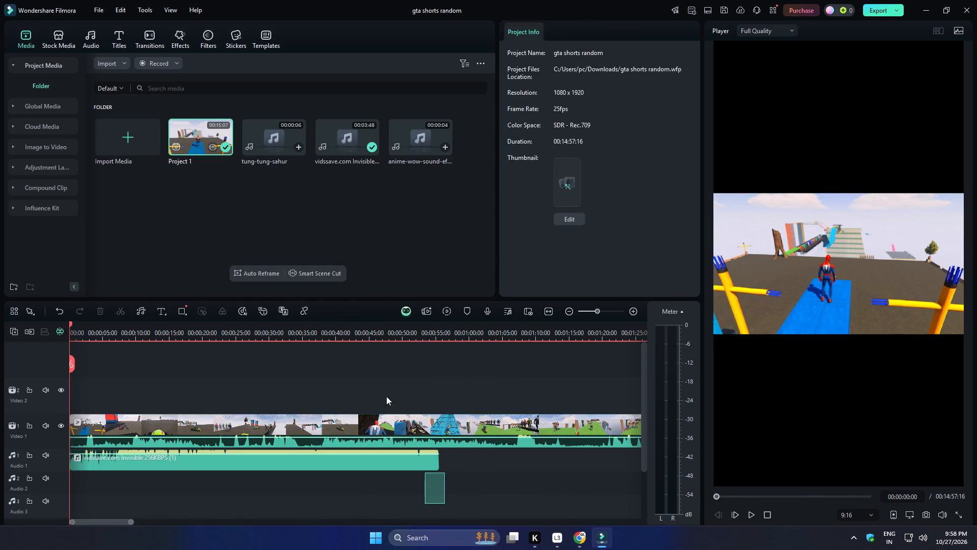
{"action": "left_click_drag", "start_coordinate": [386, 396], "coordinate": [377, 375]}
{"action": "left_click", "coordinate": [676, 125]}
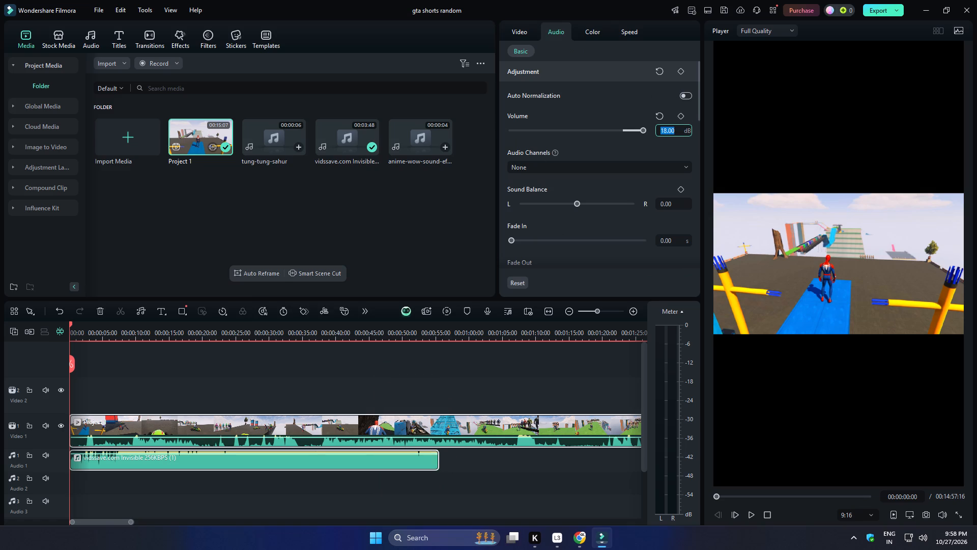
{"action": "type", "text": "18"}
{"action": "key", "text": "Return"}
{"action": "left_click", "coordinate": [569, 468]}
{"action": "key", "text": "ctrl+s"}
{"action": "key", "text": "ctrl+s"}
{"action": "key", "text": "ctrl+s"}
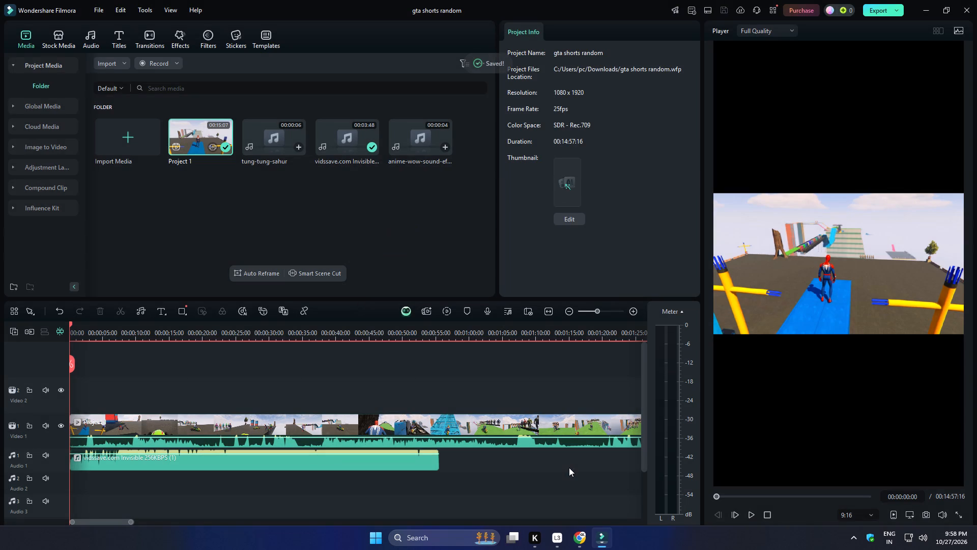
{"action": "key", "text": "ctrl+s"}
{"action": "key", "text": "ctrl+s"}
Scale the Project 1 clip uniformly to 323.81% so it fills the vertical frame.
{"action": "left_click", "coordinate": [525, 421]}
{"action": "left_click", "coordinate": [520, 31]}
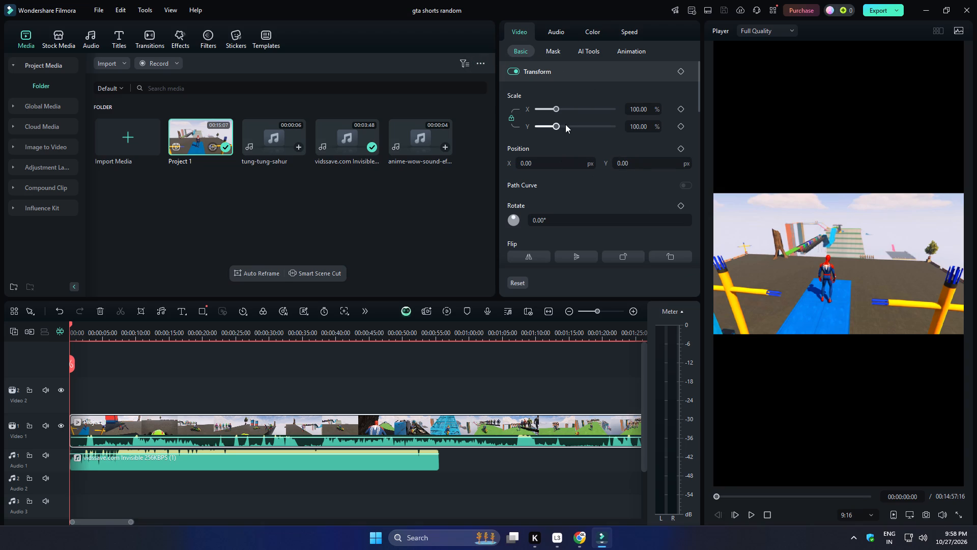
{"action": "left_click_drag", "start_coordinate": [558, 126], "coordinate": [593, 128]}
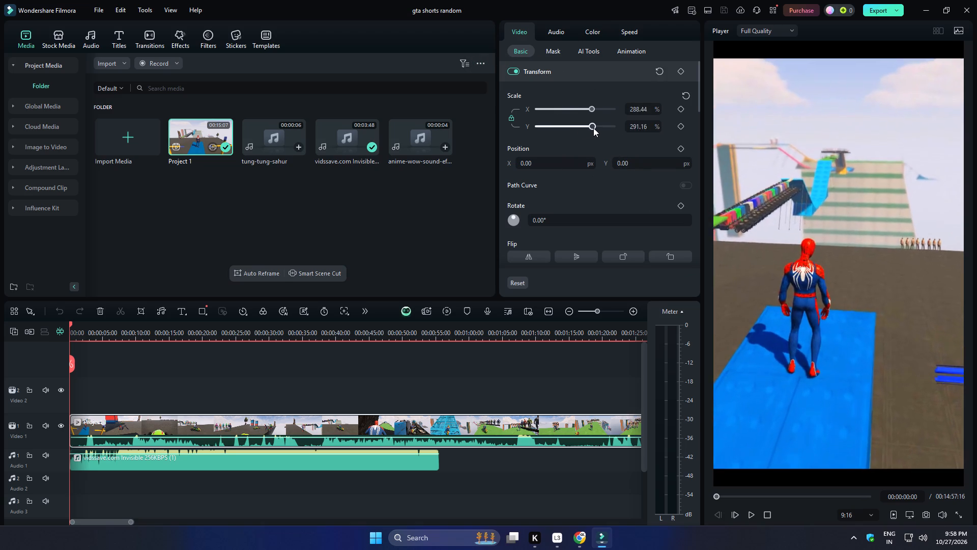
{"action": "left_click_drag", "start_coordinate": [593, 128], "coordinate": [598, 128]}
Shift the enlarged Project 1 clip horizontally to an X position of 150 px, keeping Y at 0.
{"action": "left_click", "coordinate": [637, 165]}
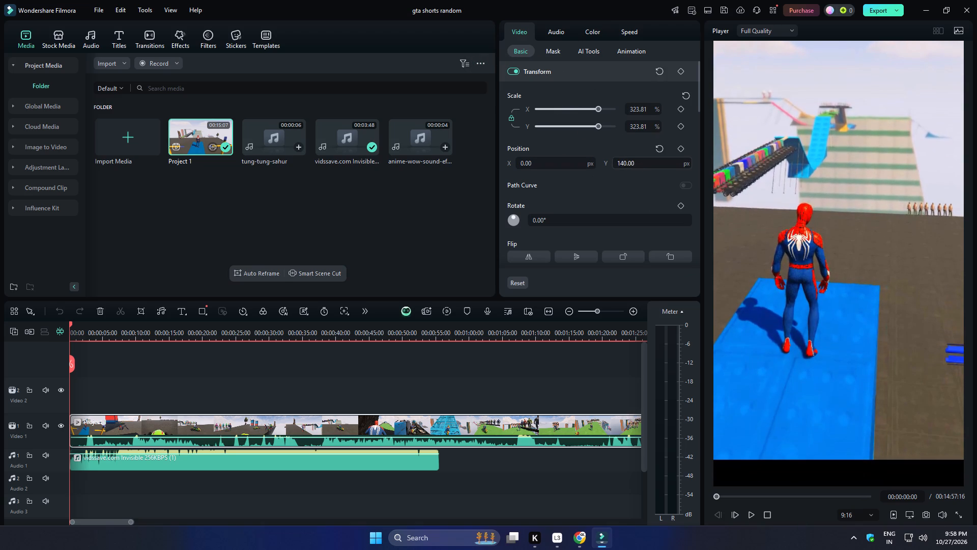
{"action": "left_click", "coordinate": [61, 310]}
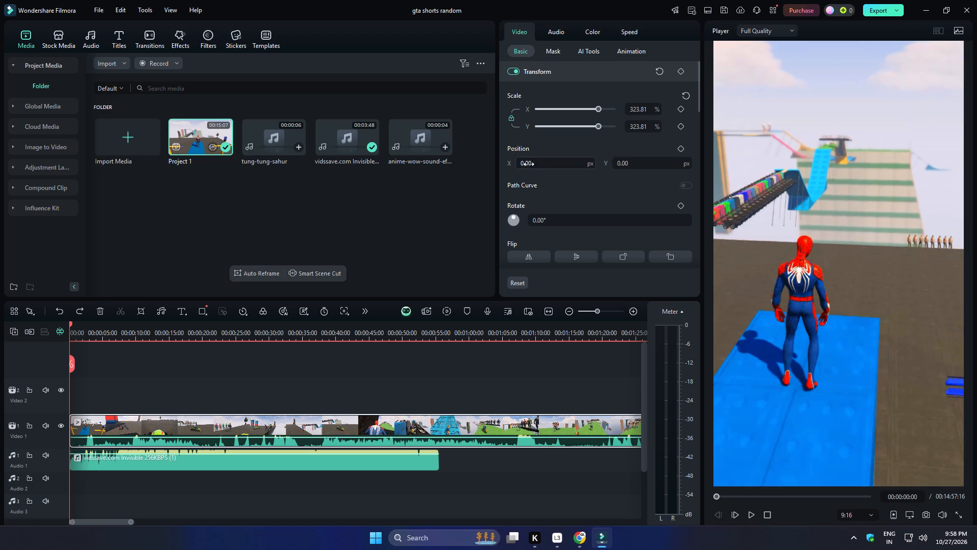
{"action": "left_click", "coordinate": [536, 162]}
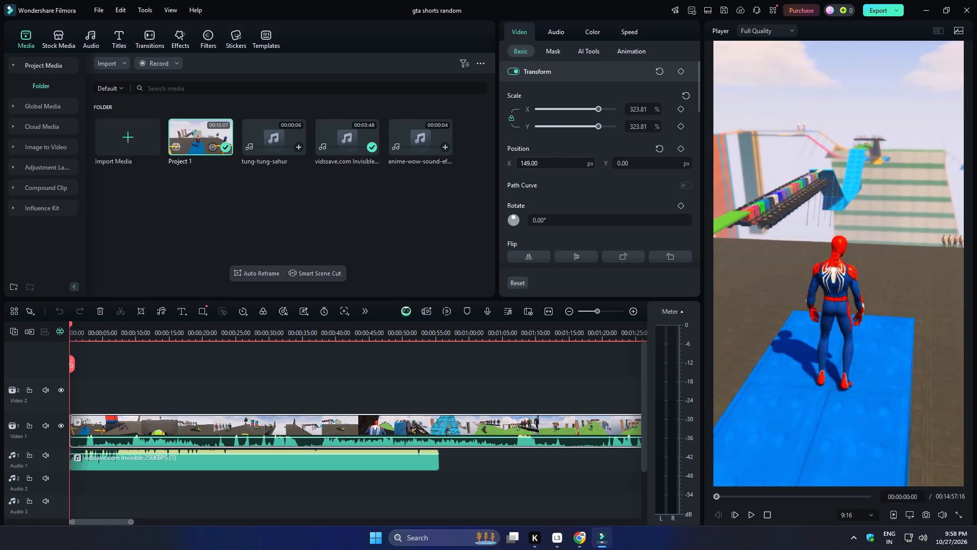
Play the reframed video and skim through to its end to check the framing, and return to the start.
{"action": "left_click", "coordinate": [754, 515]}
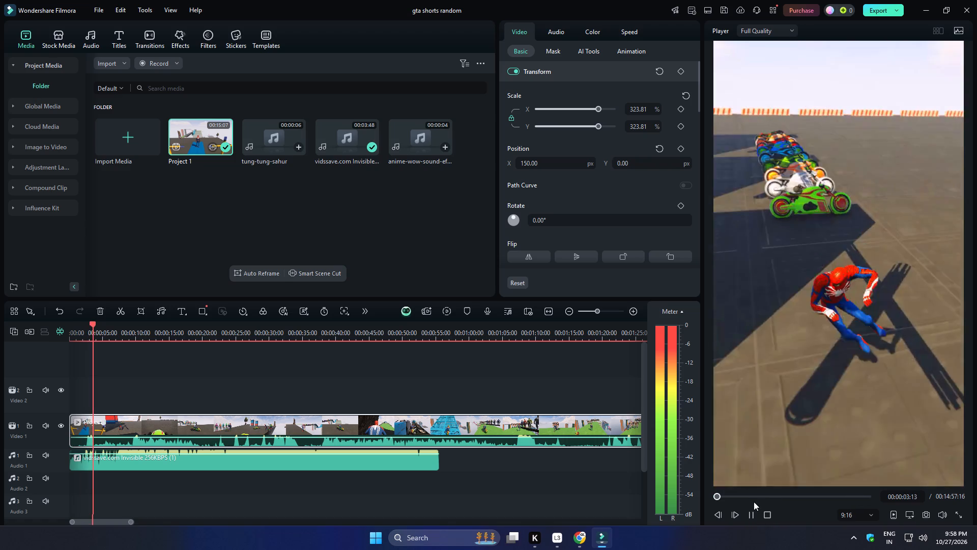
{"action": "left_click", "coordinate": [754, 497]}
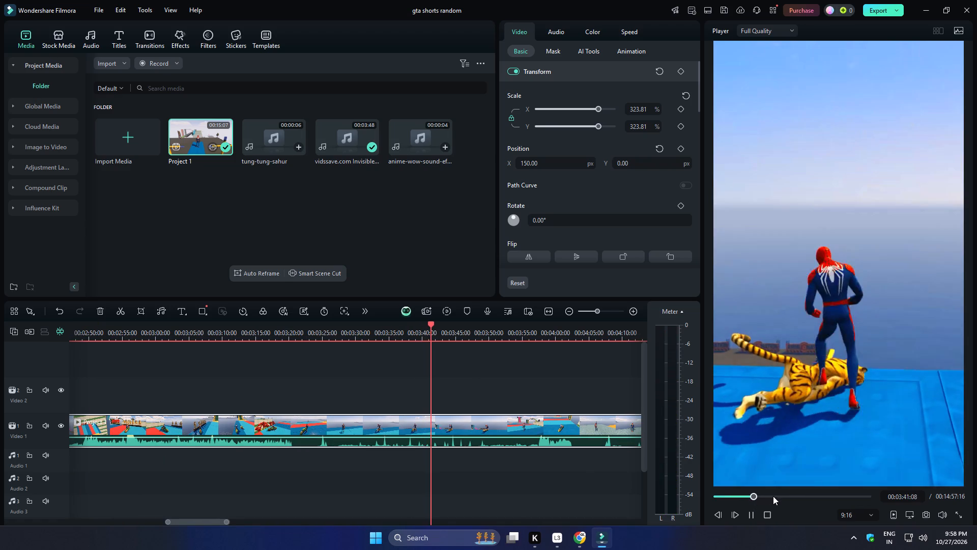
{"action": "left_click_drag", "start_coordinate": [774, 496], "coordinate": [976, 500]}
{"action": "left_click", "coordinate": [584, 479]}
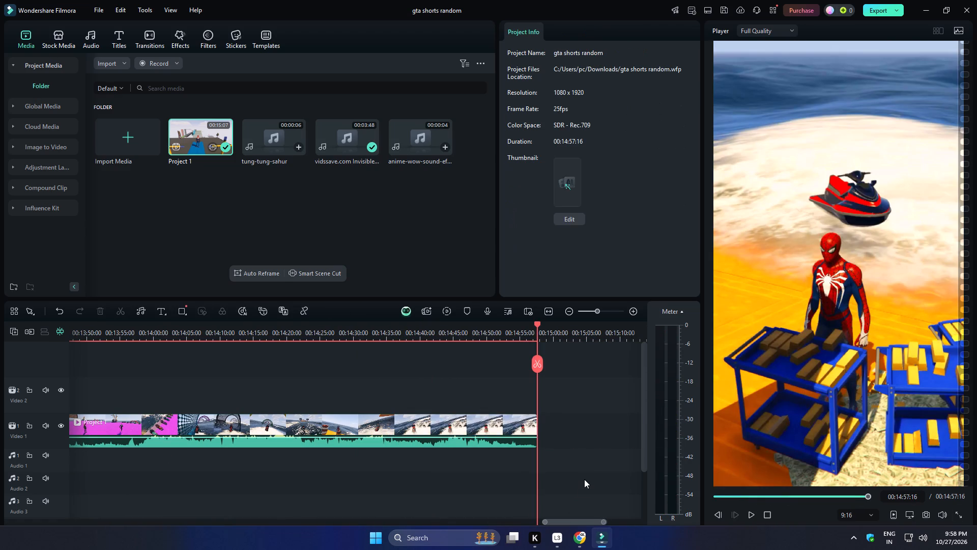
{"action": "left_click", "coordinate": [528, 420]}
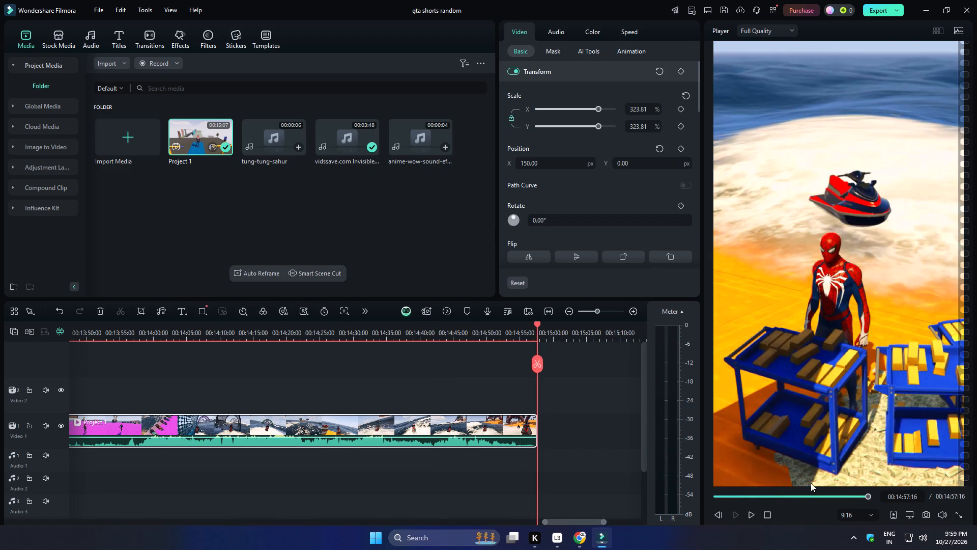
{"action": "left_click_drag", "start_coordinate": [871, 497], "coordinate": [909, 494]}
{"action": "left_click", "coordinate": [631, 480]}
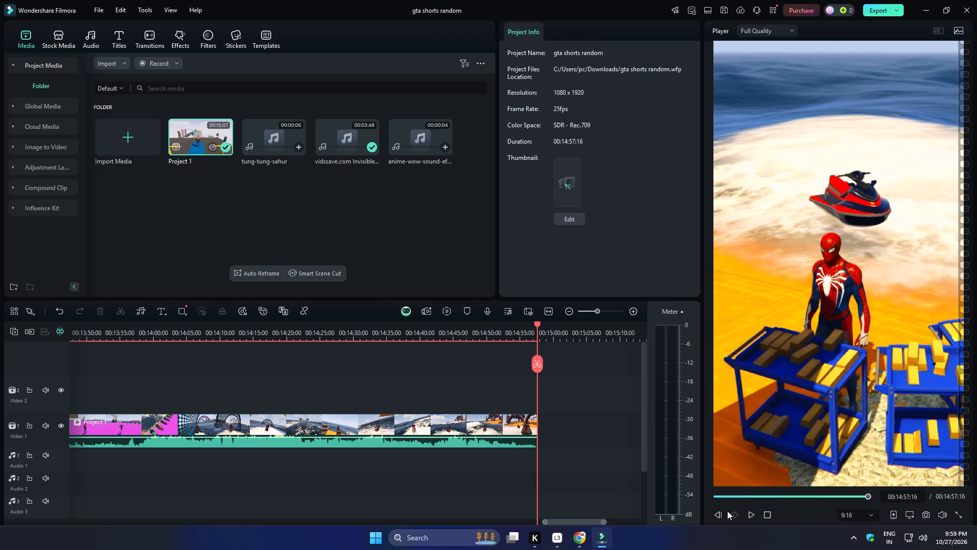
{"action": "left_click_drag", "start_coordinate": [720, 498], "coordinate": [444, 499]}
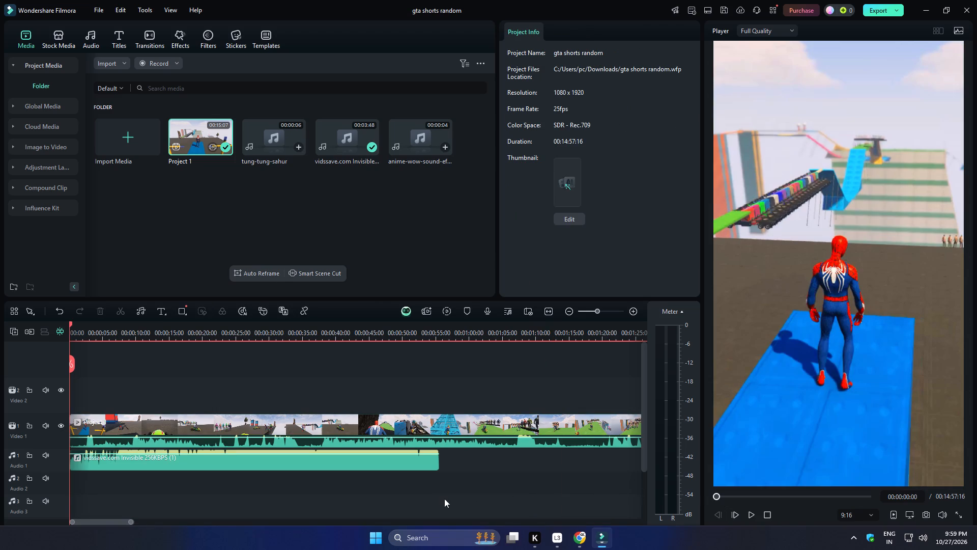
{"action": "left_click_drag", "start_coordinate": [444, 499], "coordinate": [263, 516]}
Save the project with the rescaled and repositioned clip.
{"action": "key", "text": "ctrl+s"}
{"action": "key", "text": "ctrl+s"}
{"action": "key", "text": "ctrl+s"}
{"action": "key", "text": "ctrl+s"}
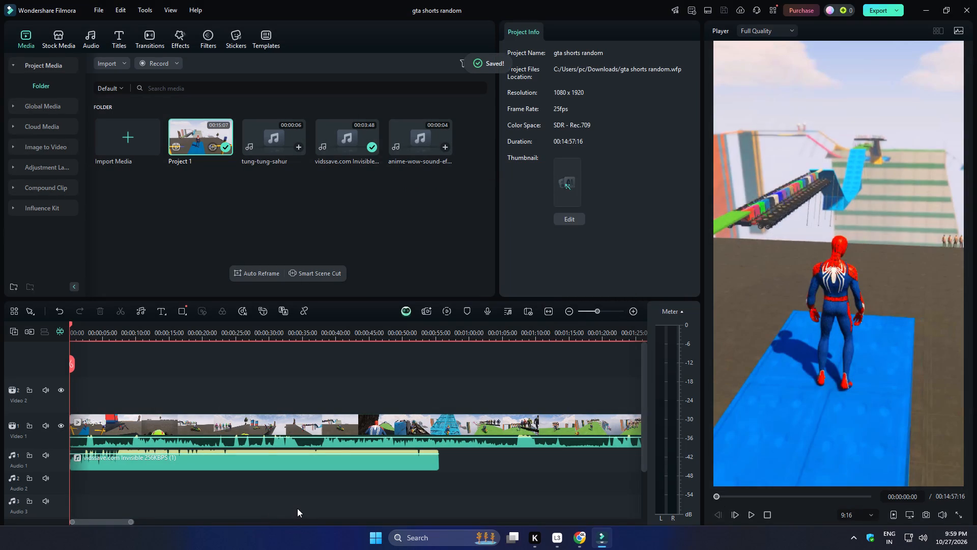
Extend the end of the vidssave.com Invisible audio clip on Audio 1 to about 58 seconds.
{"action": "scroll", "coordinate": [306, 508], "scroll_direction": "down", "scroll_amount": 5, "text": "ctrl"}
{"action": "left_click_drag", "start_coordinate": [74, 361], "coordinate": [78, 362]}
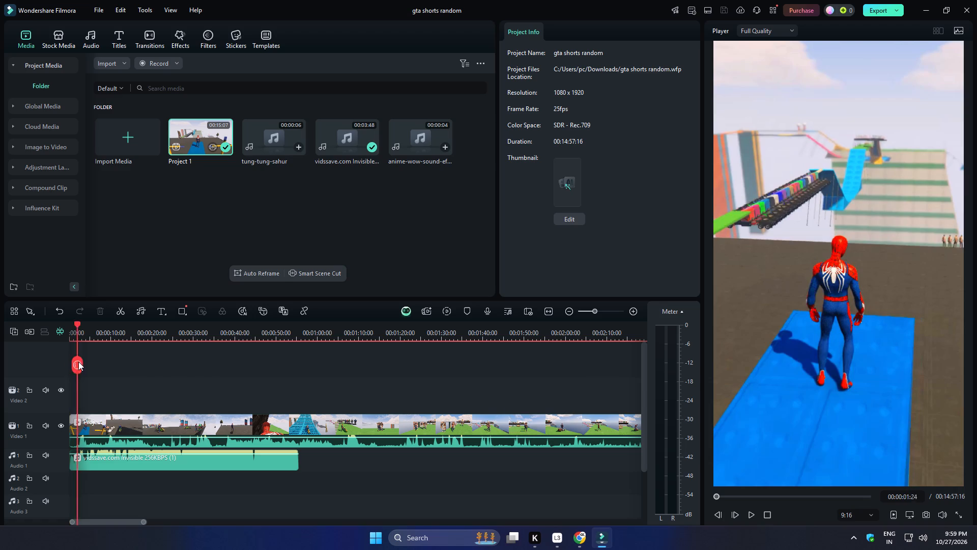
{"action": "left_click_drag", "start_coordinate": [78, 362], "coordinate": [299, 379]}
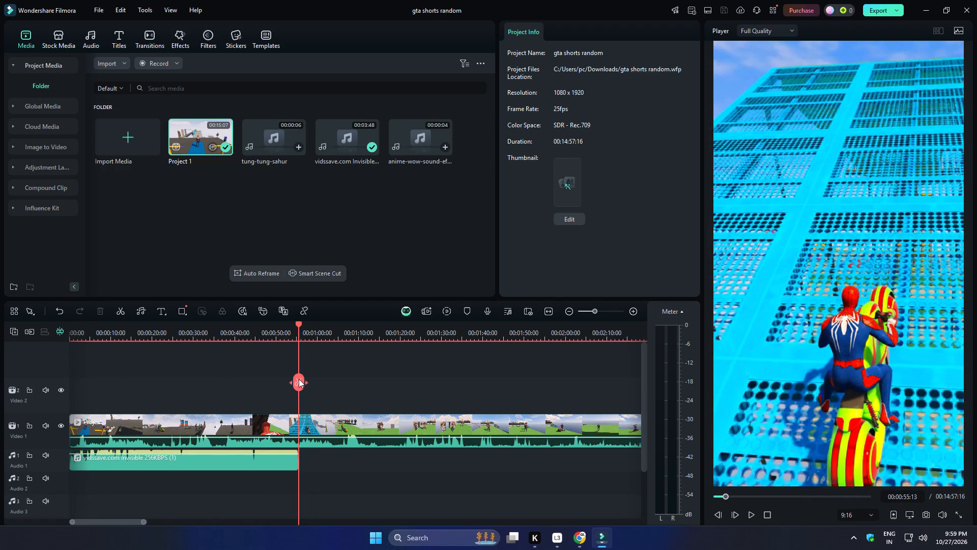
{"action": "scroll", "coordinate": [343, 452], "scroll_direction": "up", "scroll_amount": 5, "text": "ctrl"}
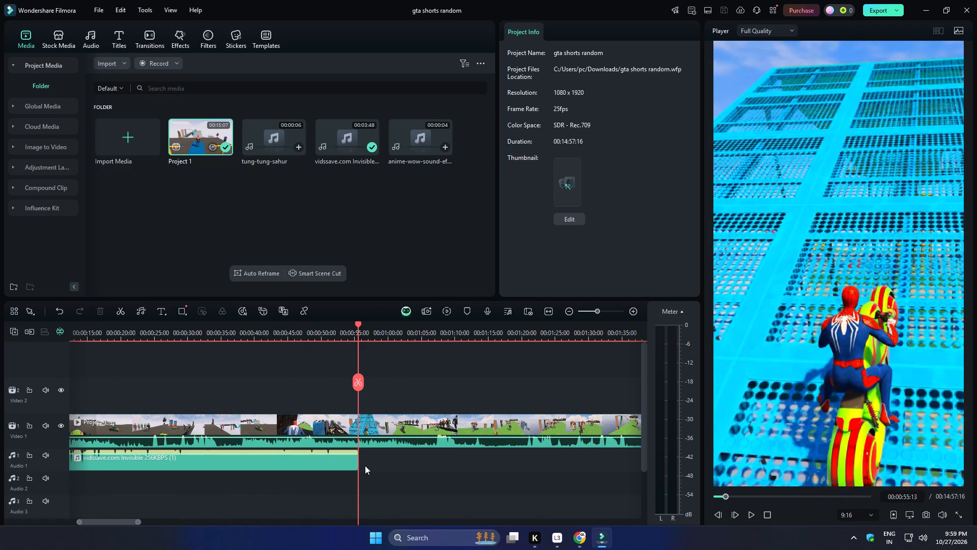
{"action": "left_click_drag", "start_coordinate": [356, 468], "coordinate": [376, 470]}
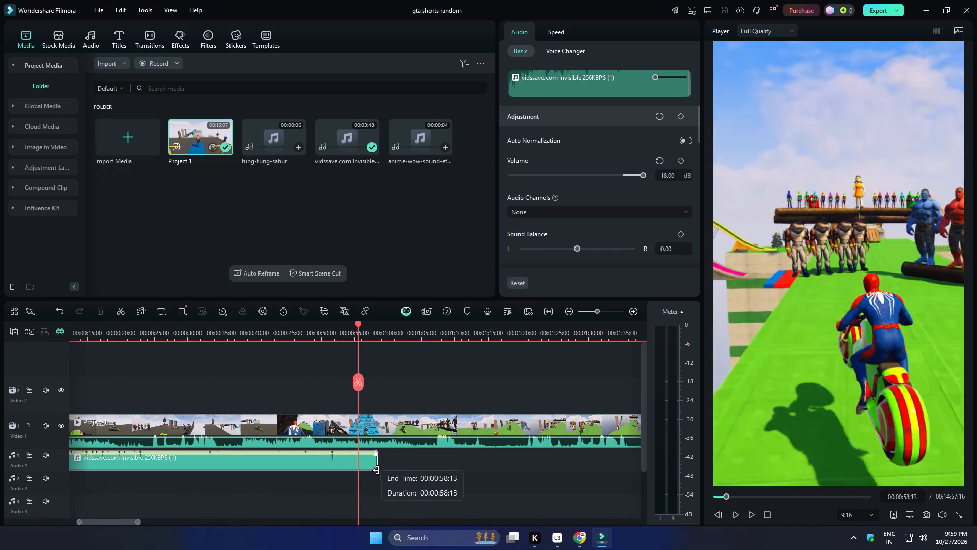
{"action": "left_click_drag", "start_coordinate": [376, 470], "coordinate": [372, 470]}
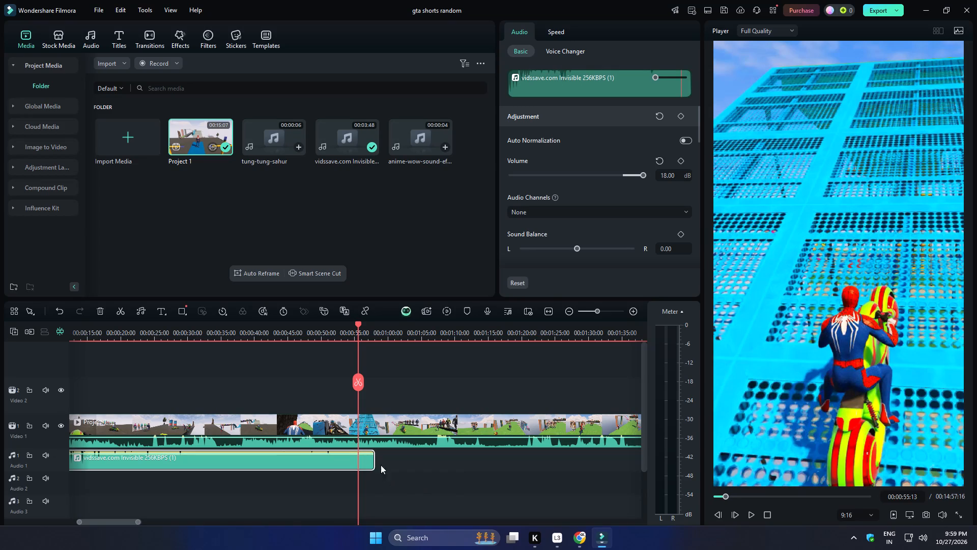
Align the playhead with the end of the Audio 1 clip to check its position against the Project 1 footage.
{"action": "left_click_drag", "start_coordinate": [358, 386], "coordinate": [372, 388]}
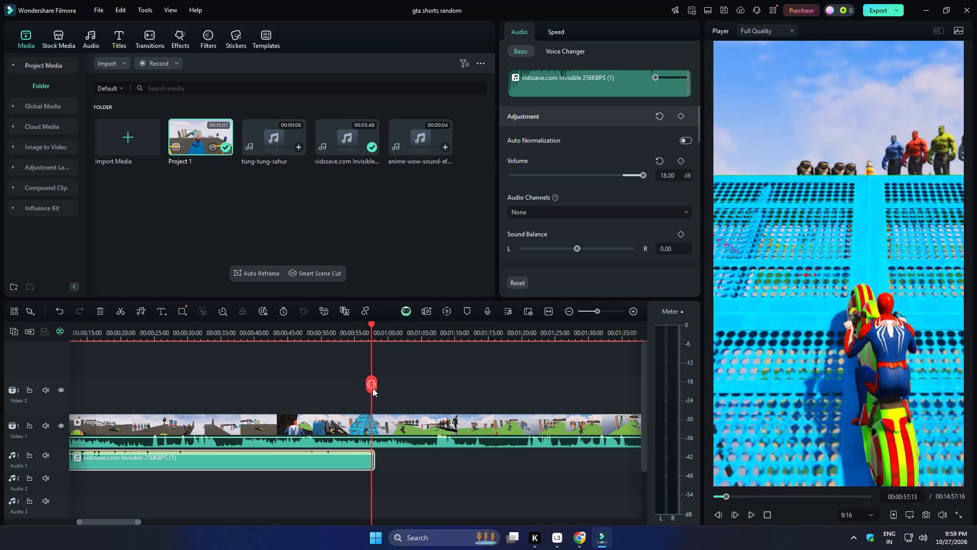
{"action": "left_click_drag", "start_coordinate": [372, 388], "coordinate": [374, 389]}
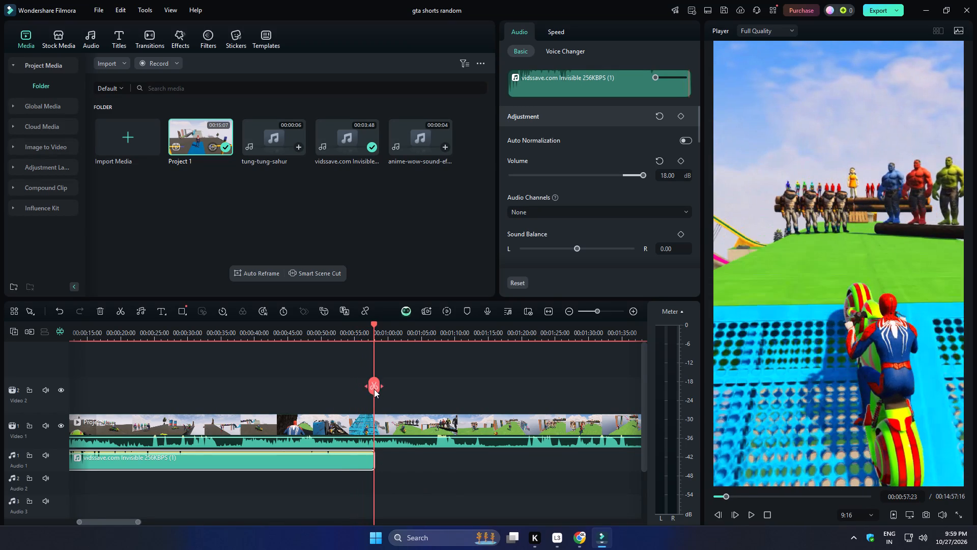
{"action": "scroll", "coordinate": [394, 419], "scroll_direction": "up", "scroll_amount": 19, "text": "ctrl"}
{"action": "left_click_drag", "start_coordinate": [356, 386], "coordinate": [363, 387]}
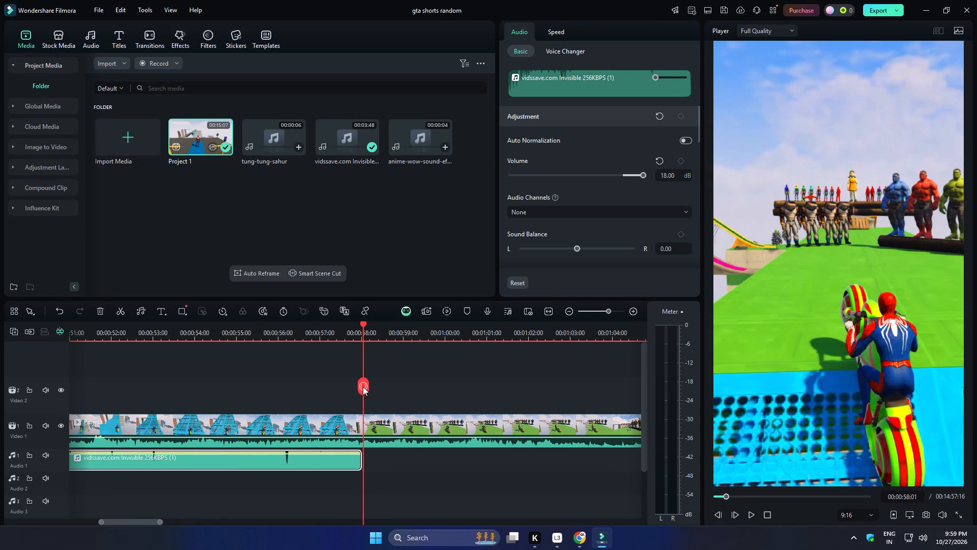
{"action": "left_click_drag", "start_coordinate": [363, 387], "coordinate": [362, 387]}
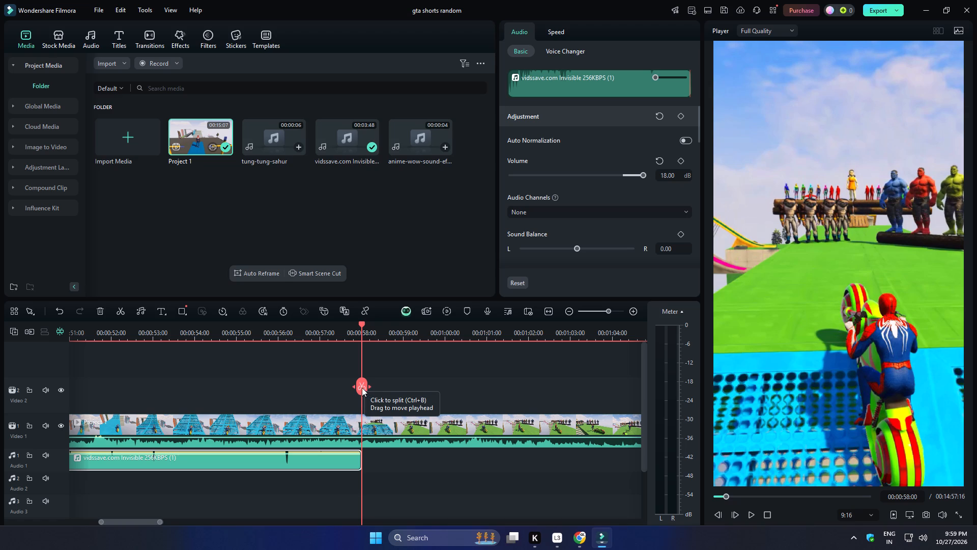
{"action": "left_click_drag", "start_coordinate": [362, 388], "coordinate": [308, 422]}
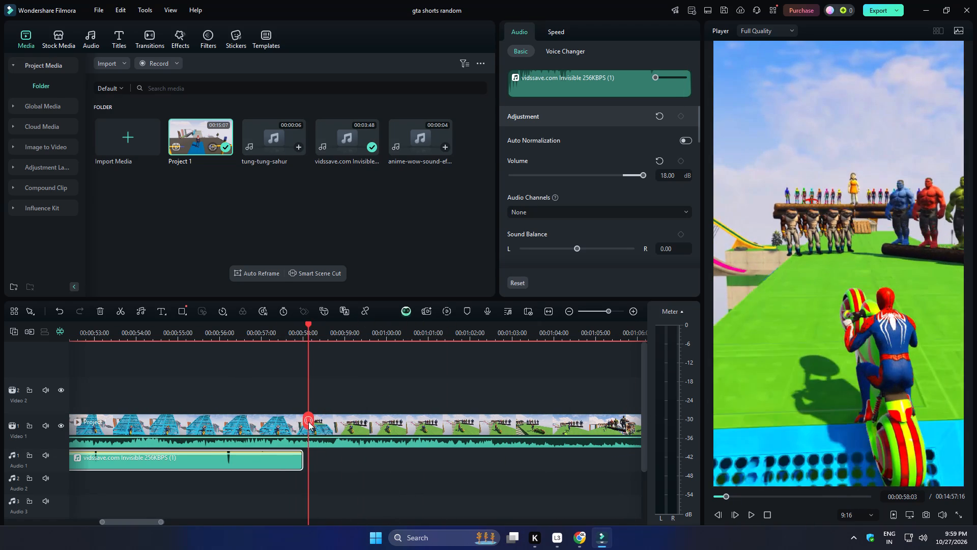
{"action": "left_click_drag", "start_coordinate": [308, 422], "coordinate": [305, 420]}
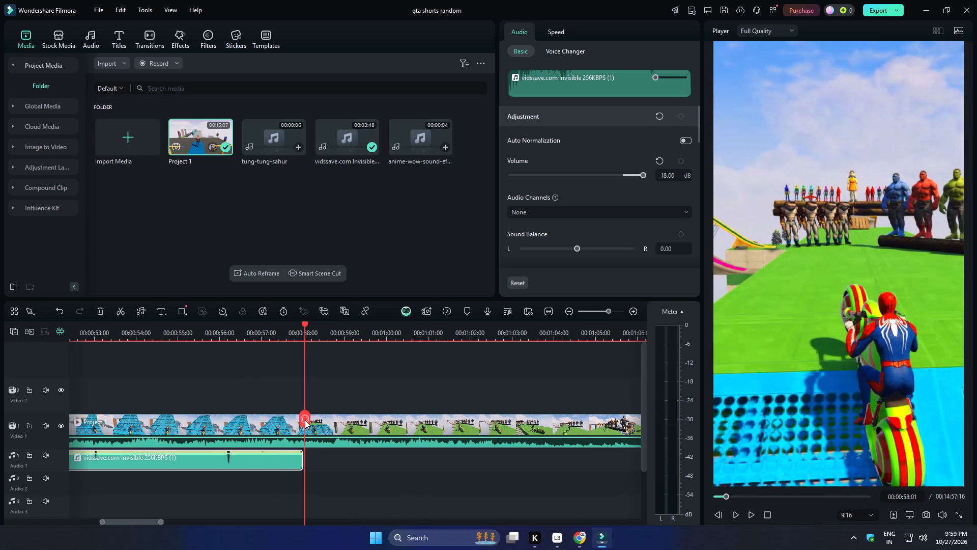
{"action": "left_click_drag", "start_coordinate": [305, 420], "coordinate": [303, 420]}
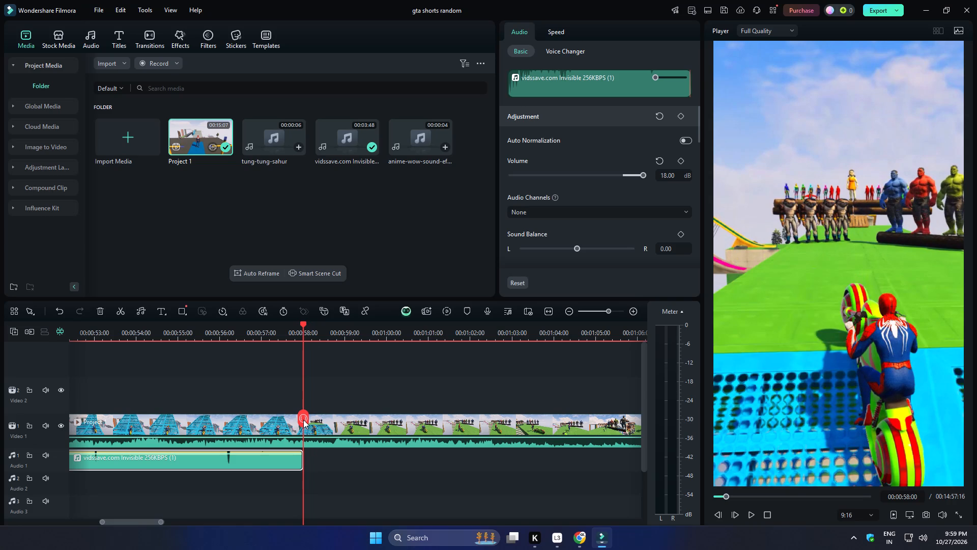
{"action": "left_click_drag", "start_coordinate": [303, 420], "coordinate": [303, 421]}
{"action": "left_click_drag", "start_coordinate": [303, 421], "coordinate": [415, 408]}
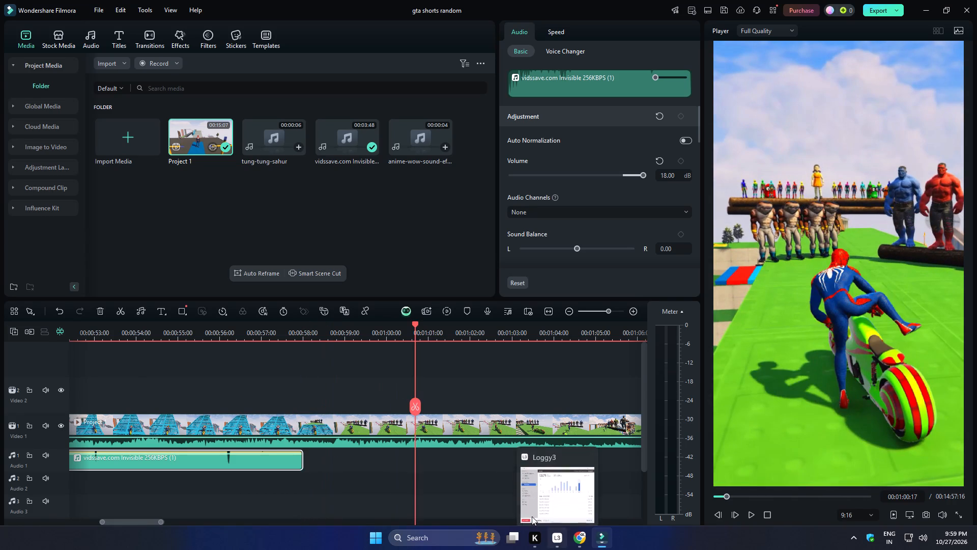
Save the project with the extended audio clip.
{"action": "left_click", "coordinate": [480, 493]}
{"action": "key", "text": "ctrl+s"}
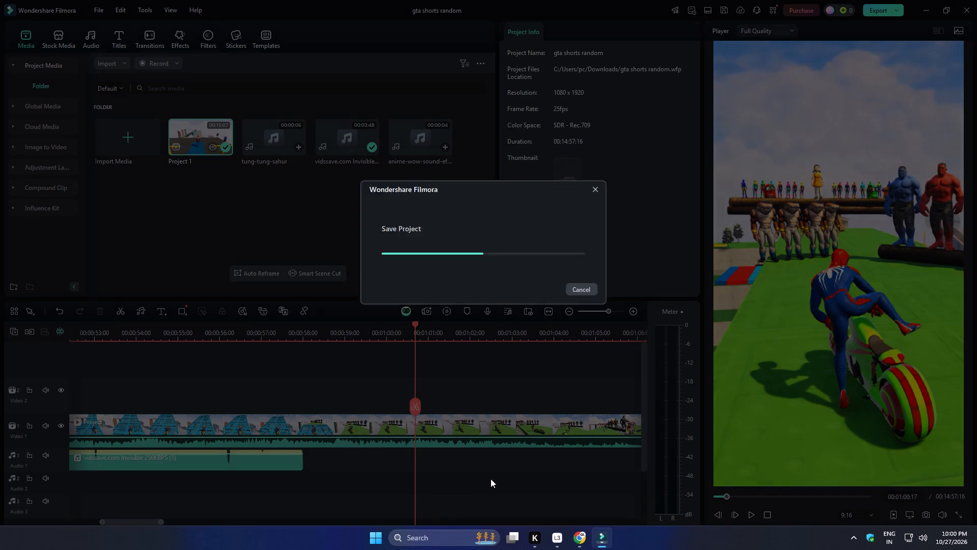
{"action": "key", "text": "ctrl+s"}
{"action": "key", "text": "ctrl+s"}
Mark the timeline range from the very start to 00:00:58:00, ending exactly where the Audio 1 clip ends.
{"action": "left_click_drag", "start_coordinate": [723, 495], "coordinate": [667, 495]}
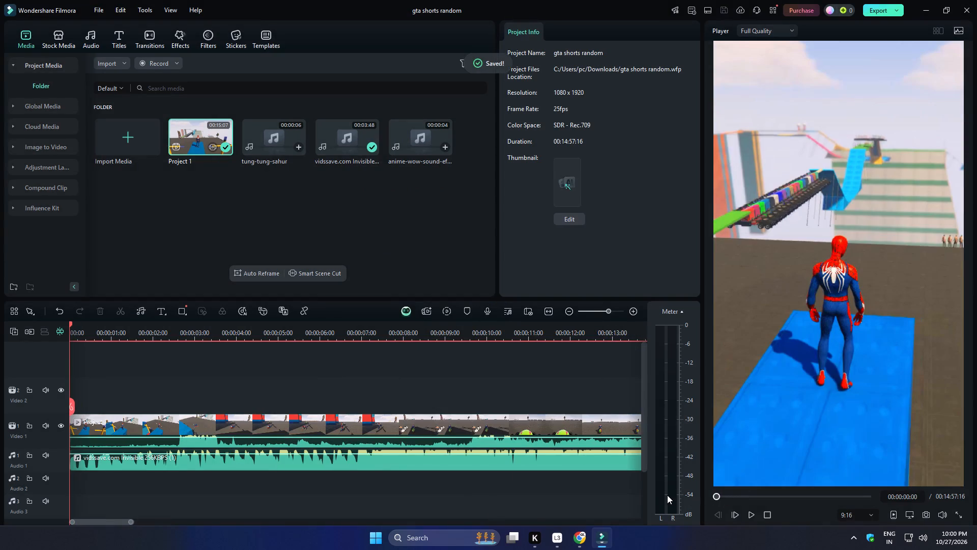
{"action": "left_click_drag", "start_coordinate": [667, 495], "coordinate": [657, 495]}
{"action": "key", "text": "ctrl+s"}
{"action": "key", "text": "i"}
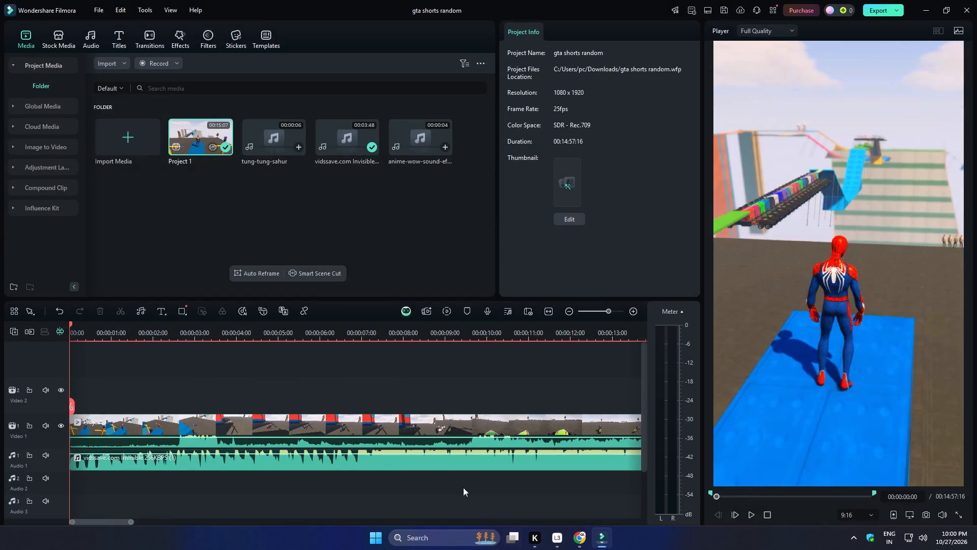
{"action": "scroll", "coordinate": [441, 469], "scroll_direction": "down", "scroll_amount": 20, "text": "ctrl"}
{"action": "scroll", "coordinate": [441, 469], "scroll_direction": "down", "scroll_amount": 5, "text": "ctrl"}
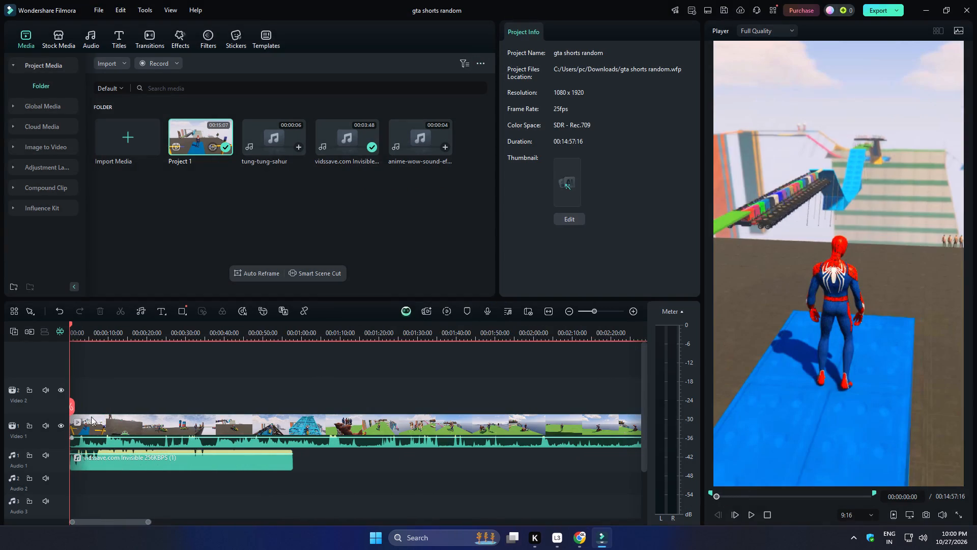
{"action": "left_click_drag", "start_coordinate": [72, 410], "coordinate": [295, 417]}
{"action": "key", "text": "o"}
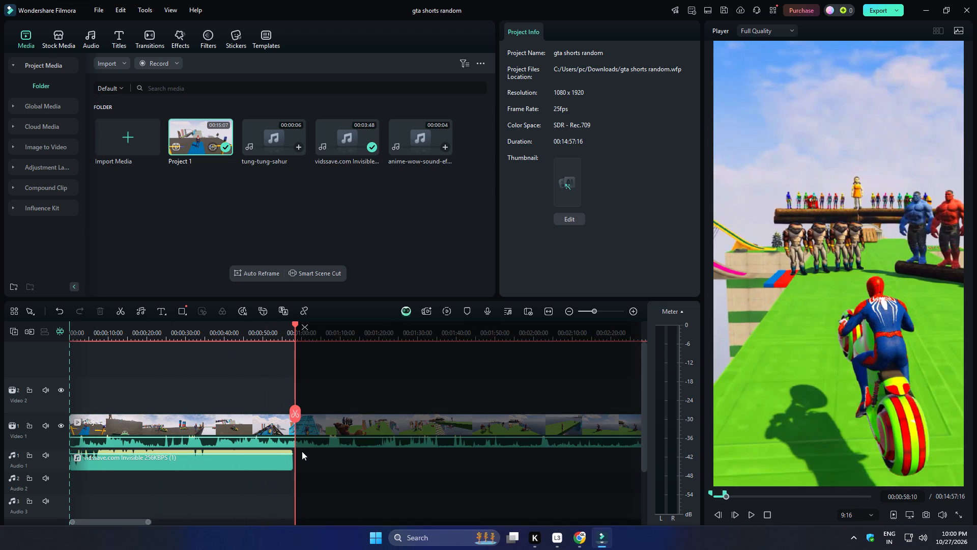
{"action": "scroll", "coordinate": [306, 451], "scroll_direction": "up", "scroll_amount": 20, "text": "ctrl"}
{"action": "scroll", "coordinate": [306, 451], "scroll_direction": "up", "scroll_amount": 19, "text": "ctrl"}
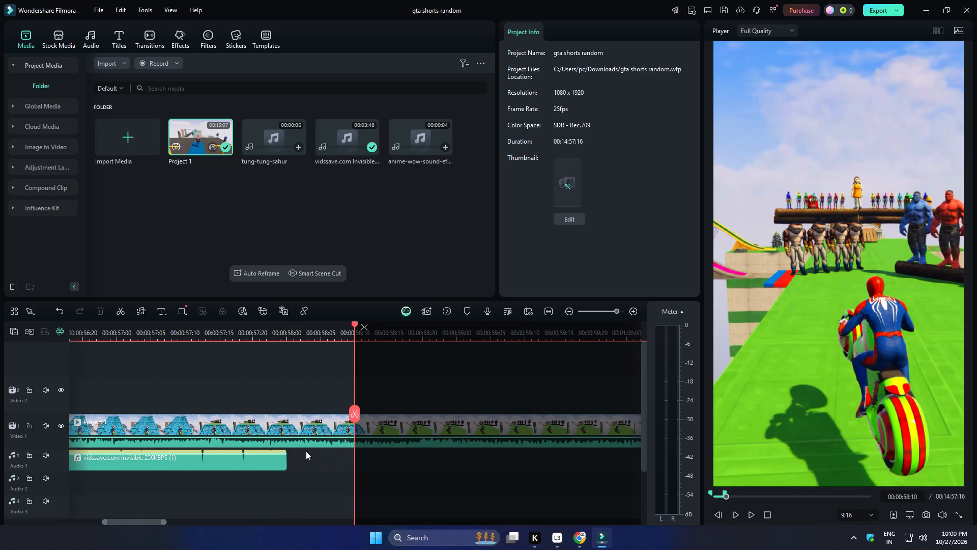
{"action": "scroll", "coordinate": [306, 451], "scroll_direction": "up", "scroll_amount": 9, "text": "ctrl"}
{"action": "left_click_drag", "start_coordinate": [359, 414], "coordinate": [169, 419]}
{"action": "left_click_drag", "start_coordinate": [361, 326], "coordinate": [326, 333]}
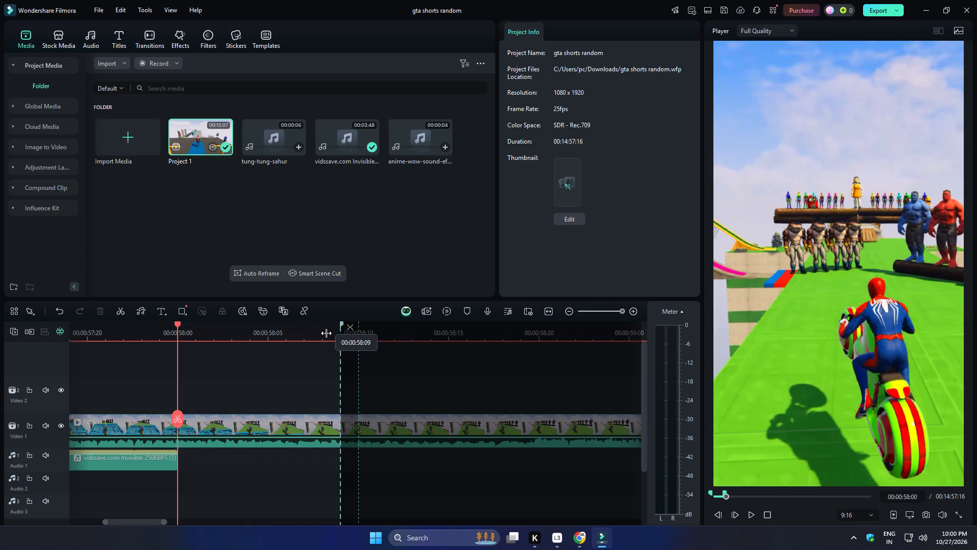
{"action": "left_click_drag", "start_coordinate": [326, 333], "coordinate": [183, 349]}
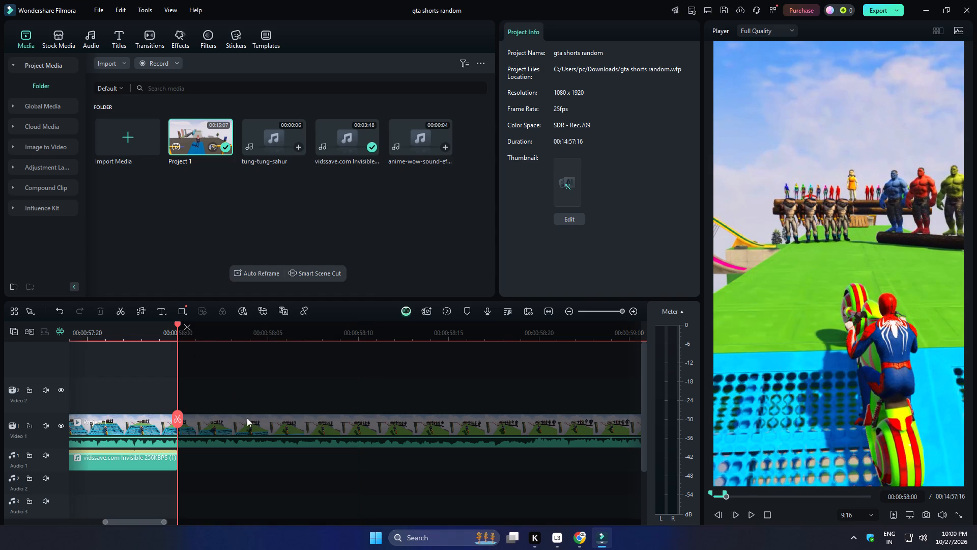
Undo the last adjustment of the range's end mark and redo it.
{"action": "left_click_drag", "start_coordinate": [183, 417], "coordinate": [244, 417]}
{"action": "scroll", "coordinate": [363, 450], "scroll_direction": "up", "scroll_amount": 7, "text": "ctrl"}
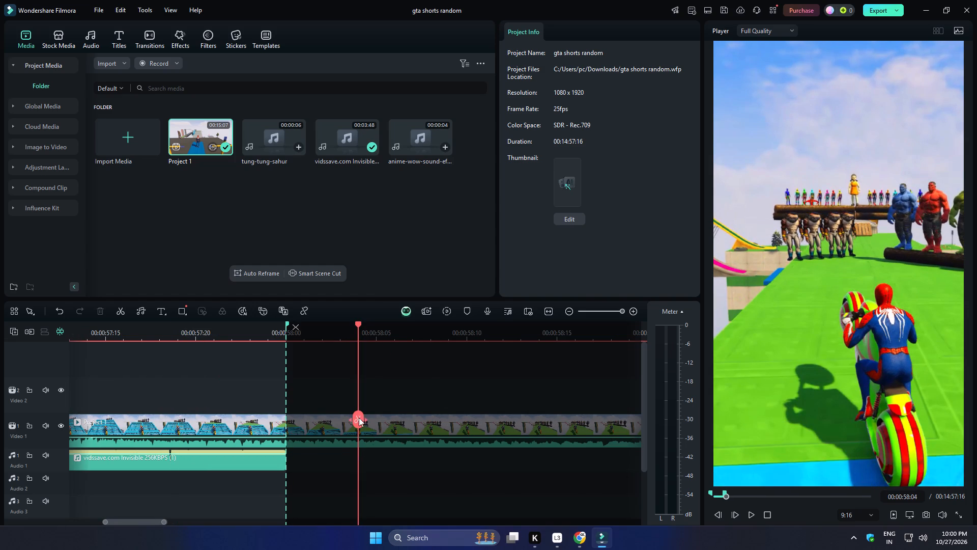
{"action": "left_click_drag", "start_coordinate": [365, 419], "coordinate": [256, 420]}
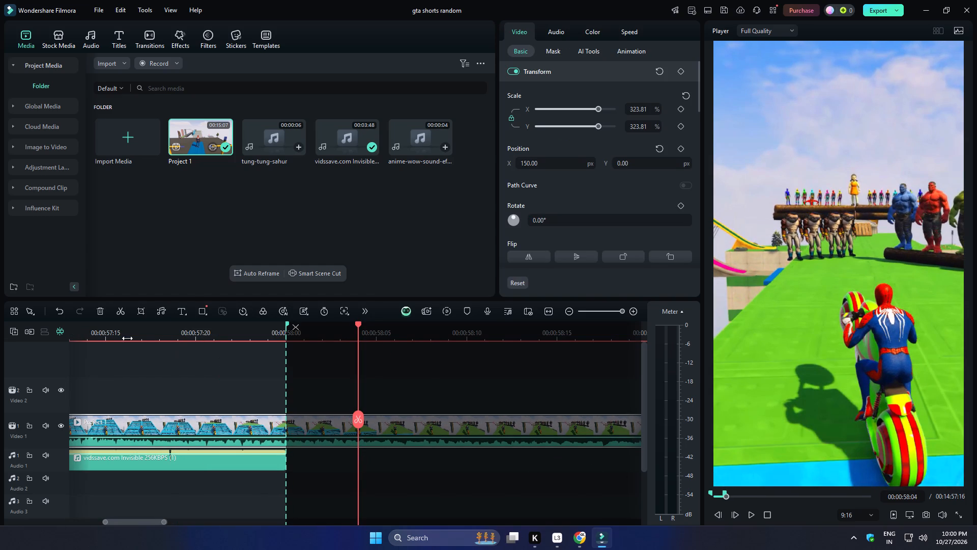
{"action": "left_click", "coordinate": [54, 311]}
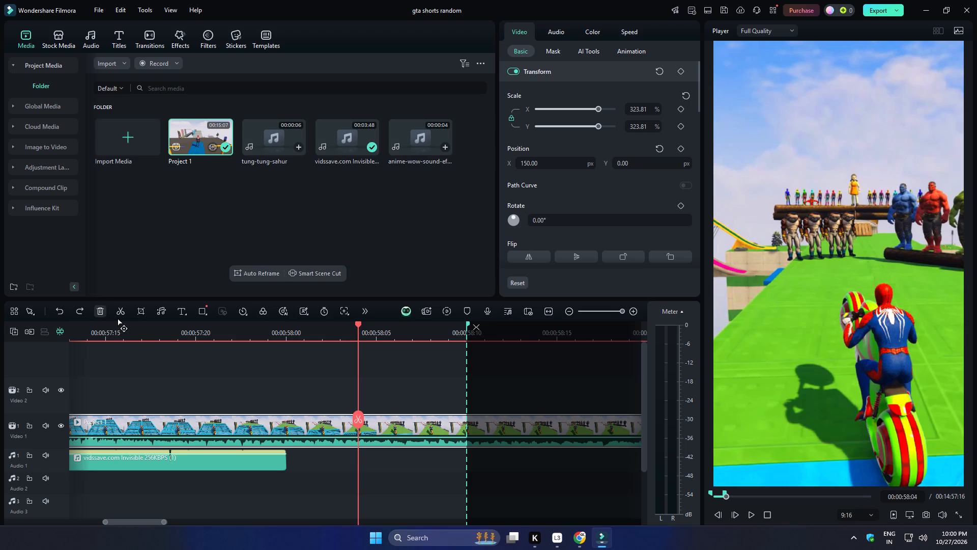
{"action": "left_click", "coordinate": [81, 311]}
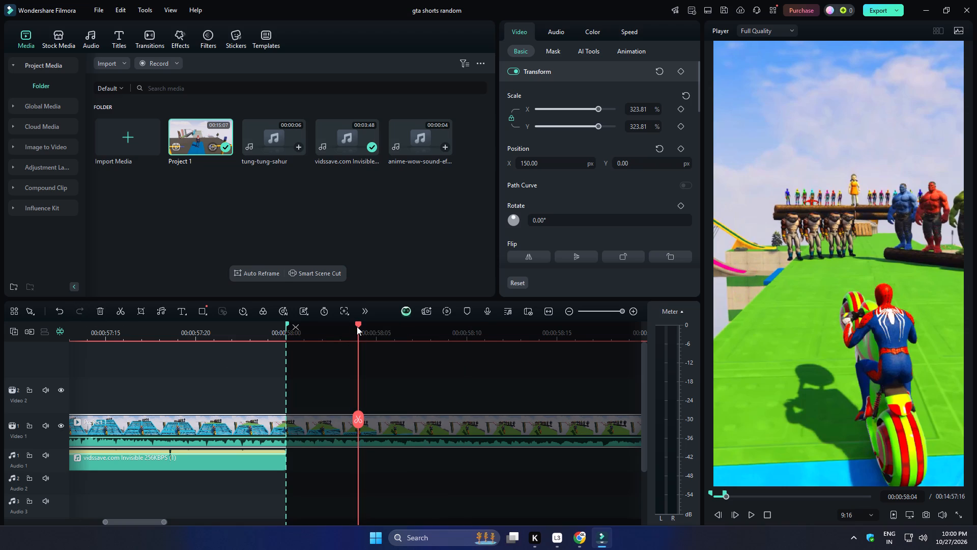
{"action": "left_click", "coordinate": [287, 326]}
Split the Project 1 clip on Video 1 at 00:00:58:00, in line with the end of the audio.
{"action": "scroll", "coordinate": [300, 404], "scroll_direction": "up", "scroll_amount": 17, "text": "ctrl"}
{"action": "left_click_drag", "start_coordinate": [357, 423], "coordinate": [280, 425]}
{"action": "left_click", "coordinate": [286, 424]}
{"action": "scroll", "coordinate": [328, 457], "scroll_direction": "down", "scroll_amount": 5, "text": "ctrl"}
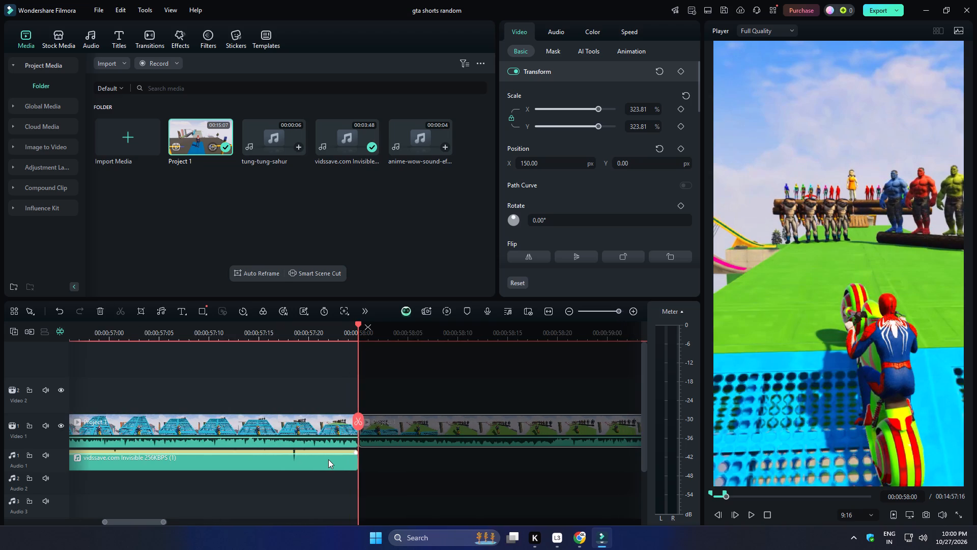
{"action": "scroll", "coordinate": [328, 459], "scroll_direction": "down", "scroll_amount": 20, "text": "ctrl"}
{"action": "scroll", "coordinate": [328, 459], "scroll_direction": "down", "scroll_amount": 13, "text": "ctrl"}
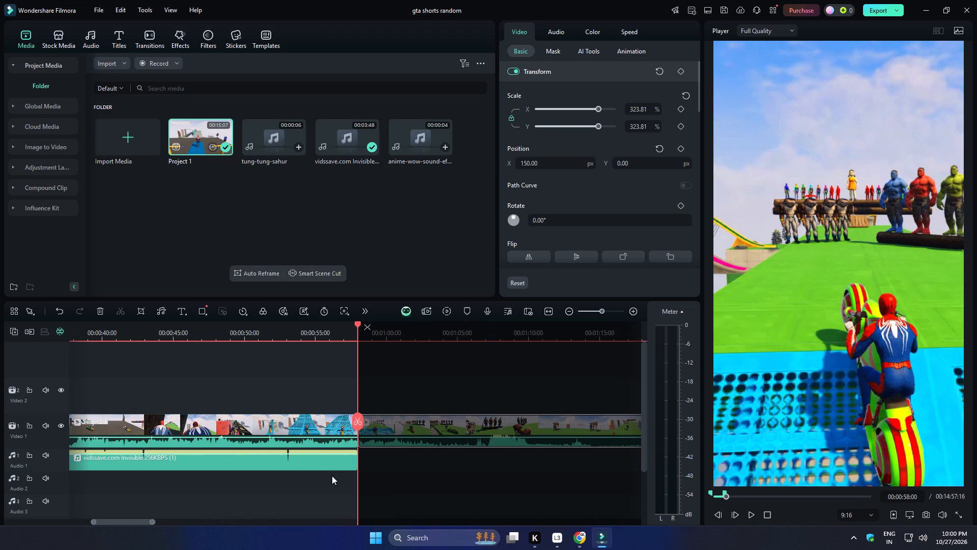
Save the project with the marked range and the split clip.
{"action": "key", "text": "ctrl+s"}
Export the marked range locally as an MP4 named 1 at Higher quality, and close the export window once it finishes.
{"action": "scroll", "coordinate": [332, 476], "scroll_direction": "down", "scroll_amount": 14, "text": "ctrl"}
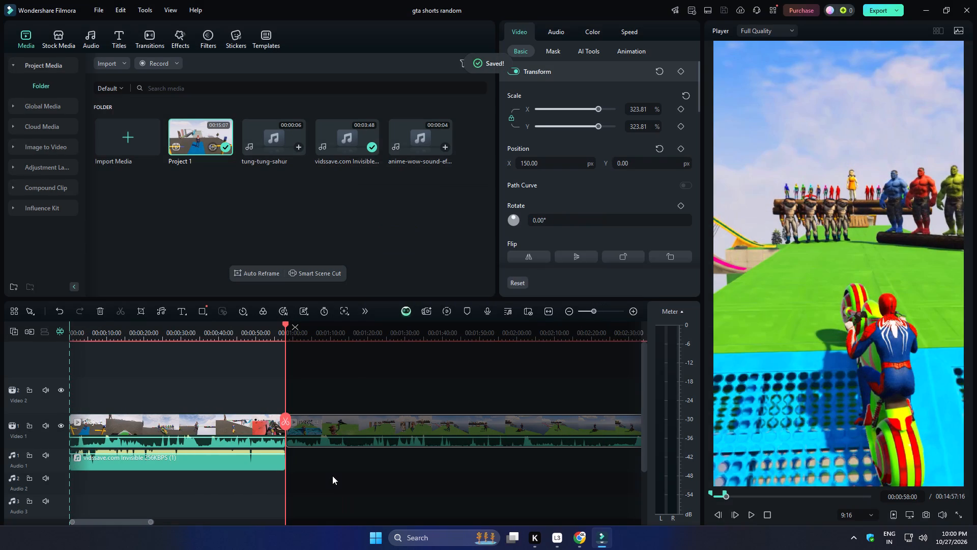
{"action": "left_click", "coordinate": [876, 7]}
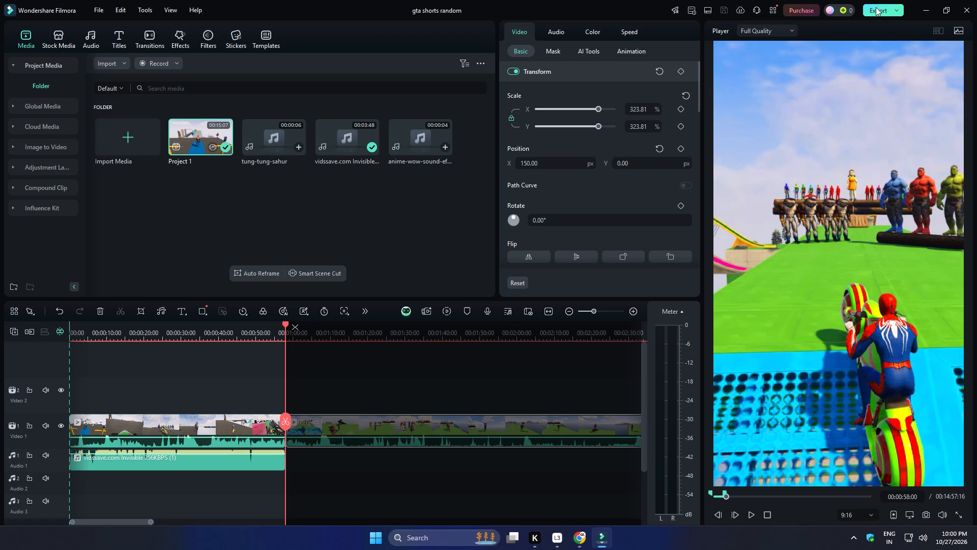
{"action": "left_click_drag", "start_coordinate": [568, 158], "coordinate": [449, 162]}
{"action": "key", "text": "1"}
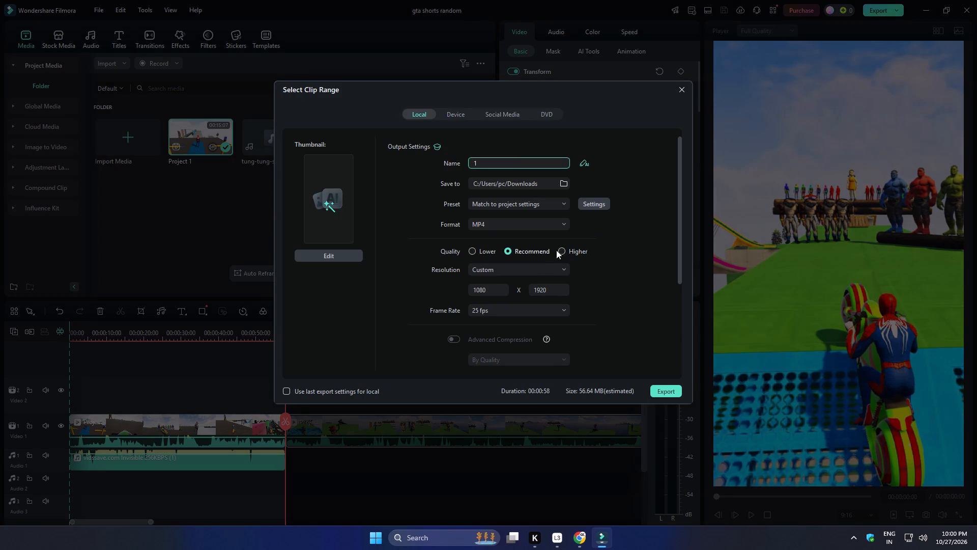
{"action": "left_click", "coordinate": [562, 250]}
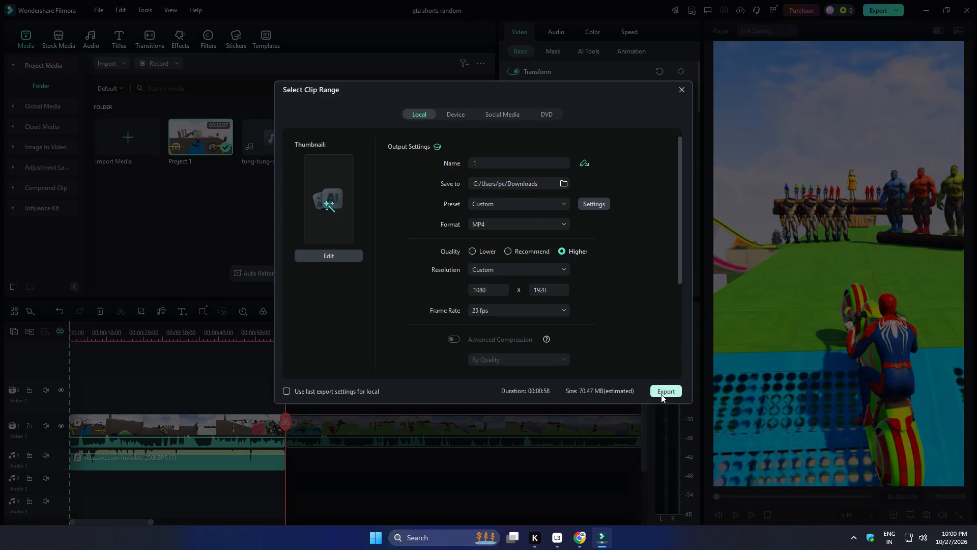
{"action": "left_click", "coordinate": [661, 394]}
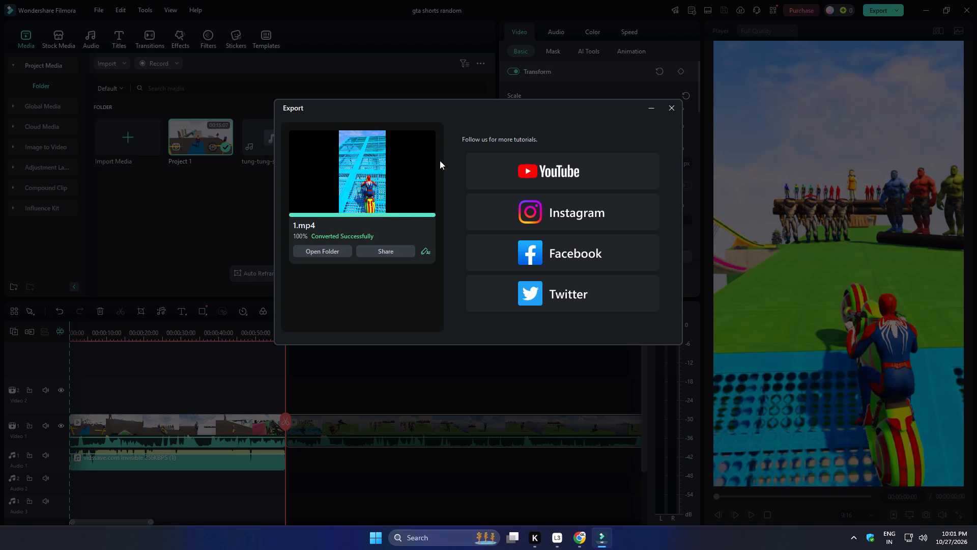
{"action": "left_click", "coordinate": [671, 108]}
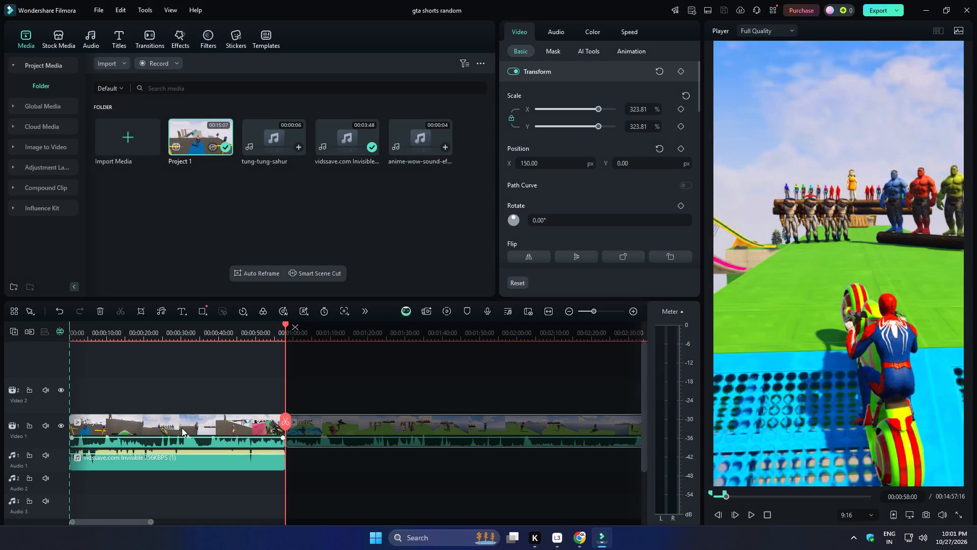
Delete the exported first segment of Project 1 from Video 1 and move the remaining footage to the timeline start.
{"action": "left_click", "coordinate": [182, 428]}
{"action": "key", "text": "1"}
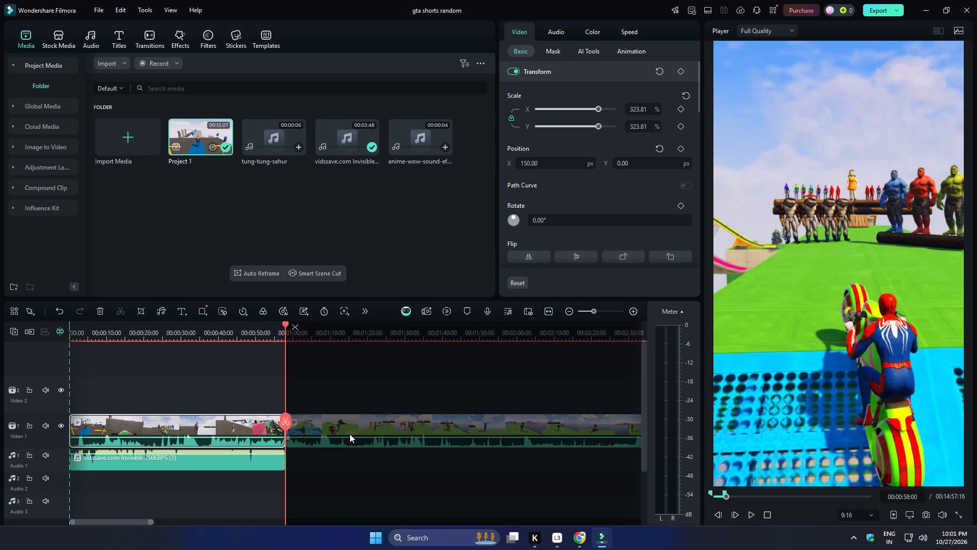
{"action": "key", "text": "Delete"}
{"action": "left_click_drag", "start_coordinate": [364, 425], "coordinate": [288, 432]}
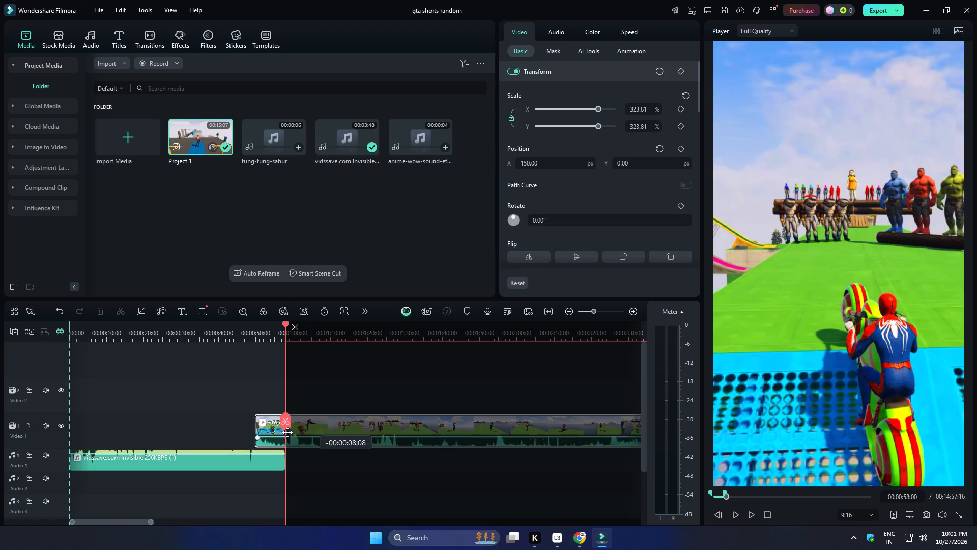
{"action": "left_click_drag", "start_coordinate": [288, 432], "coordinate": [0, 433]}
Split the moved Project 1 footage at 00:00:58:00.
{"action": "left_click", "coordinate": [290, 424]}
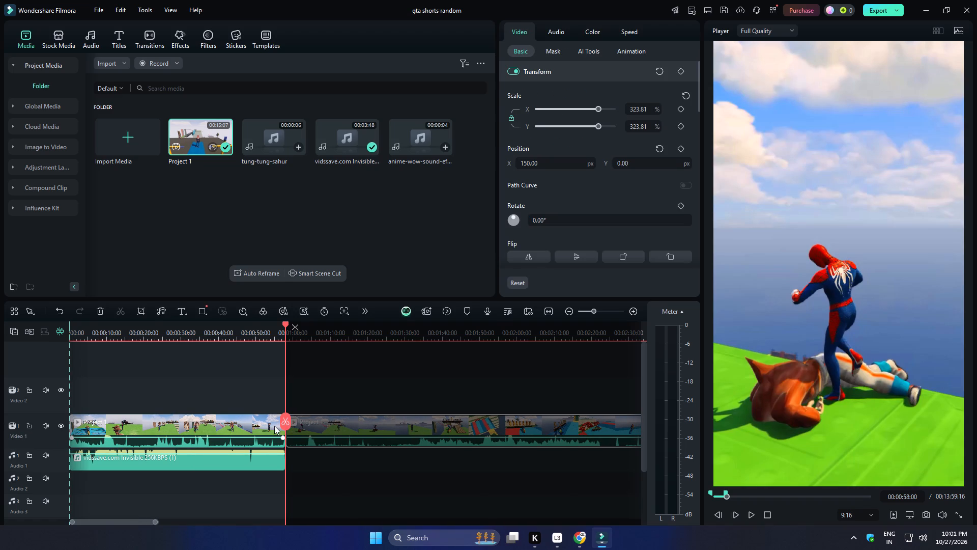
Export the marked 58-second range locally as an MP4 named 2 at Higher quality, and close the export window once it finishes.
{"action": "left_click", "coordinate": [879, 14]}
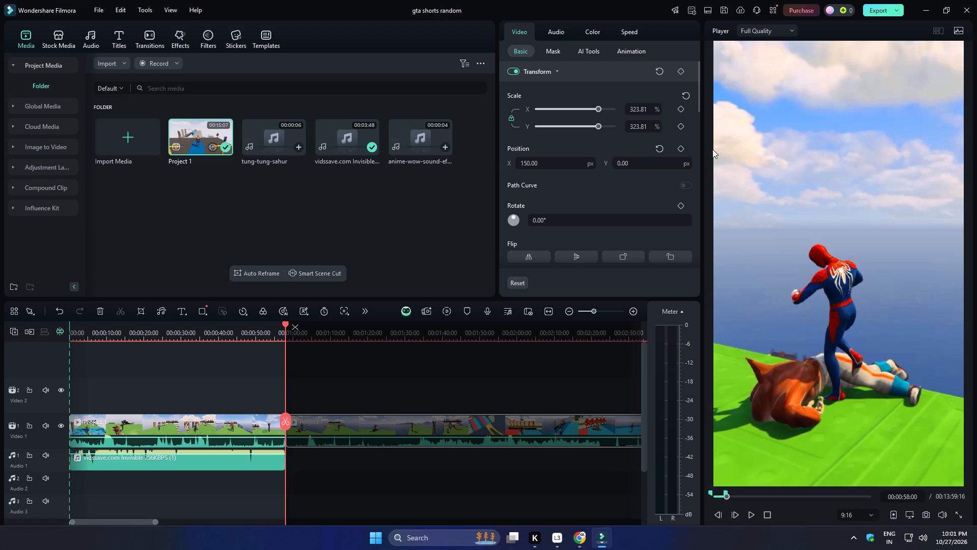
{"action": "left_click_drag", "start_coordinate": [540, 160], "coordinate": [466, 166]}
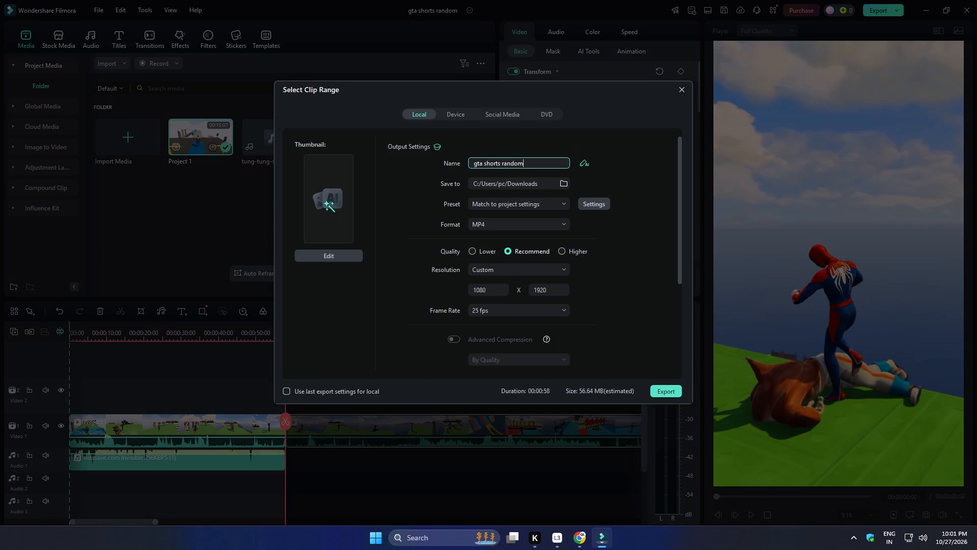
{"action": "left_click_drag", "start_coordinate": [466, 166], "coordinate": [462, 164]}
{"action": "key", "text": "2"}
{"action": "left_click", "coordinate": [558, 250]}
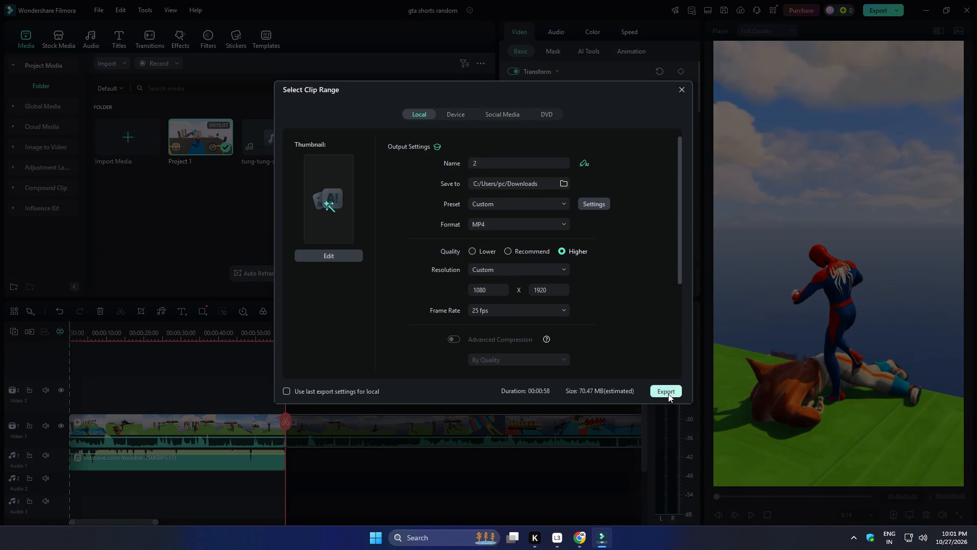
{"action": "left_click", "coordinate": [668, 392]}
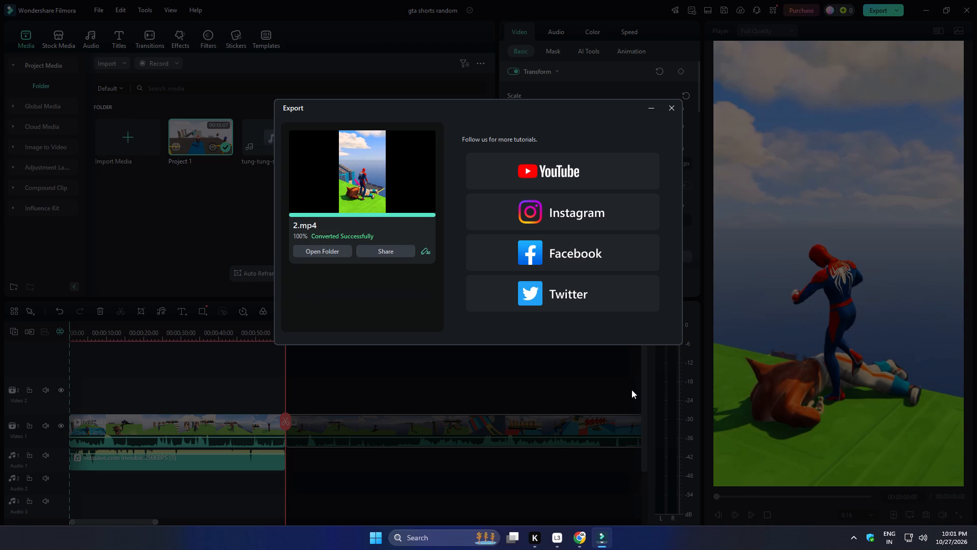
{"action": "left_click", "coordinate": [673, 110]}
Delete the exported second segment of Project 1 from Video 1 and move the remaining footage to the timeline start.
{"action": "left_click", "coordinate": [239, 427]}
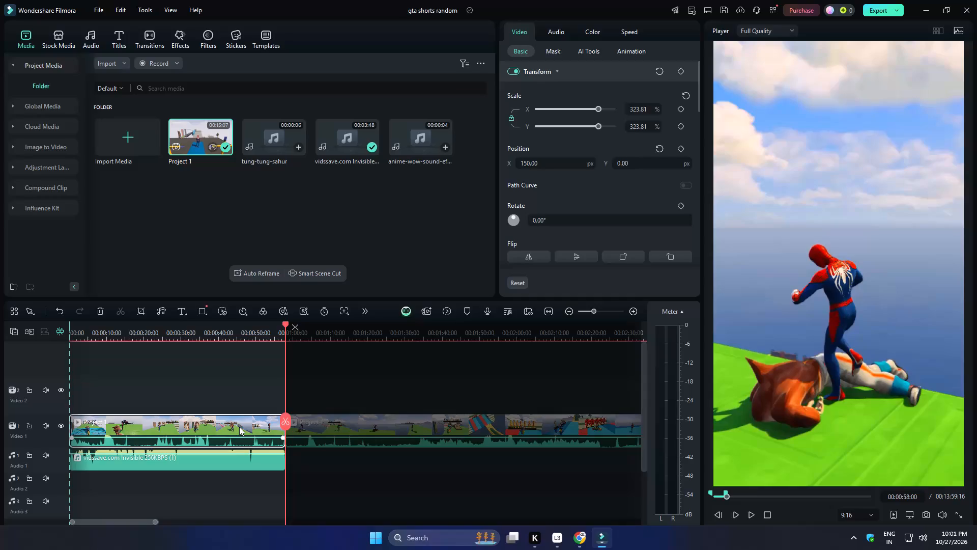
{"action": "key", "text": "Delete"}
{"action": "left_click_drag", "start_coordinate": [348, 423], "coordinate": [0, 428]}
Split the moved Project 1 footage at 00:00:58:00 to cut off the third segment.
{"action": "left_click", "coordinate": [284, 419]}
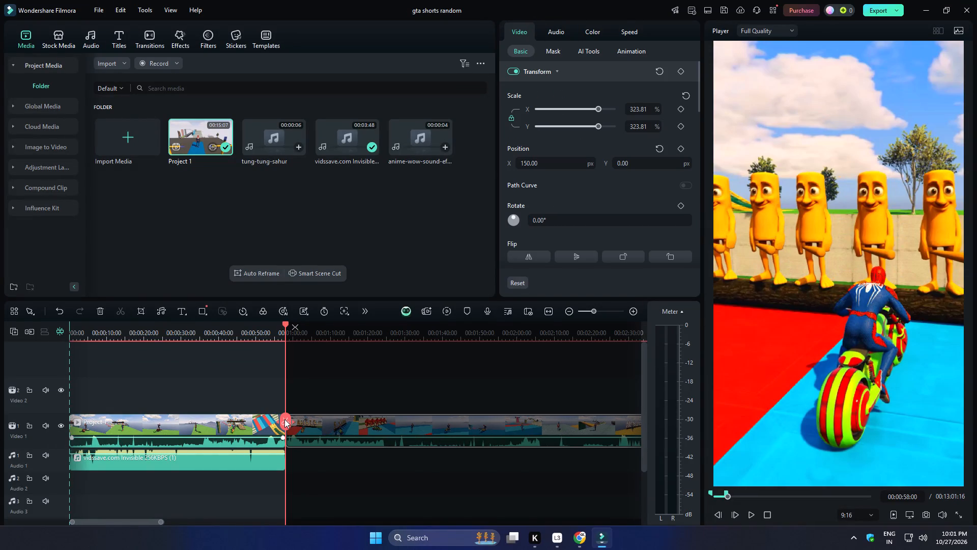
Export the marked range locally as an MP4 named 3 at Higher quality, and close the export window once it finishes.
{"action": "left_click", "coordinate": [883, 10]}
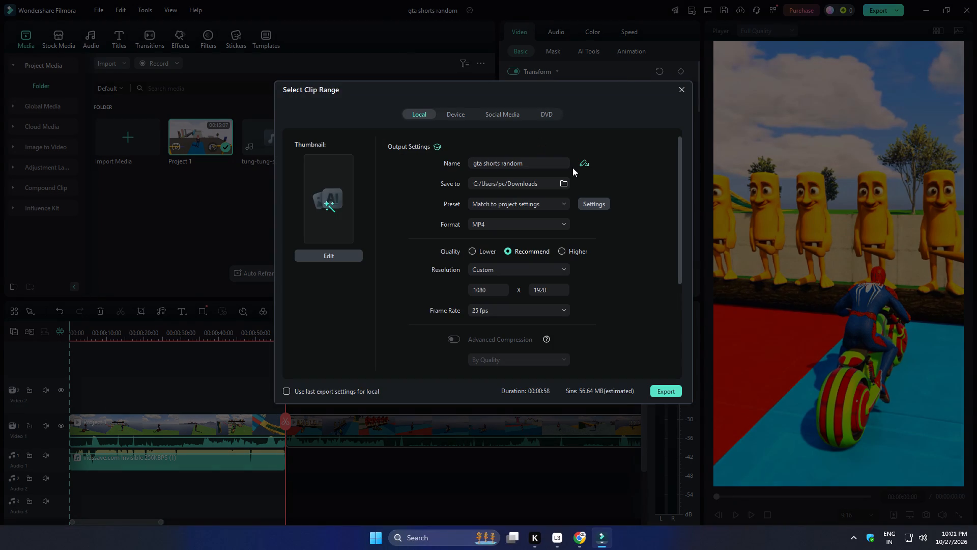
{"action": "left_click_drag", "start_coordinate": [536, 163], "coordinate": [393, 157]}
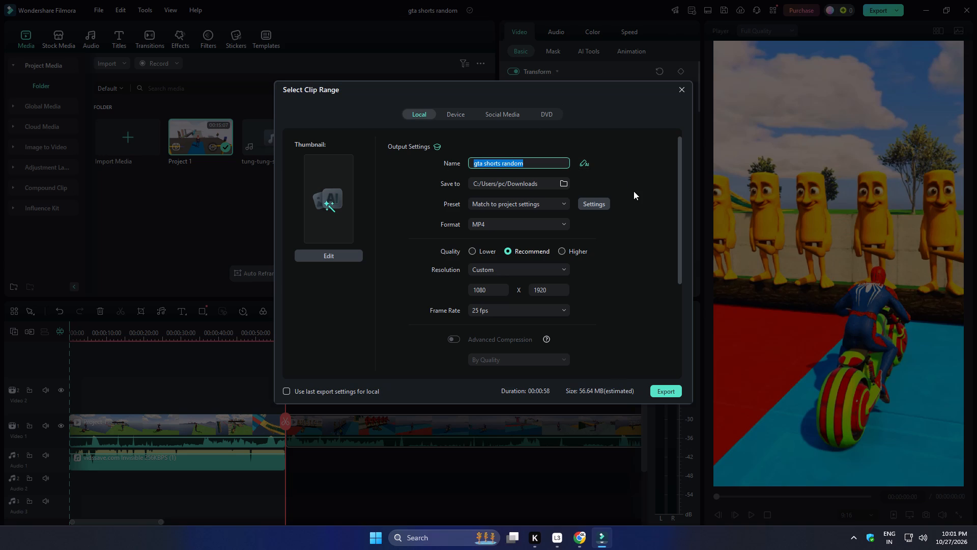
{"action": "key", "text": "3"}
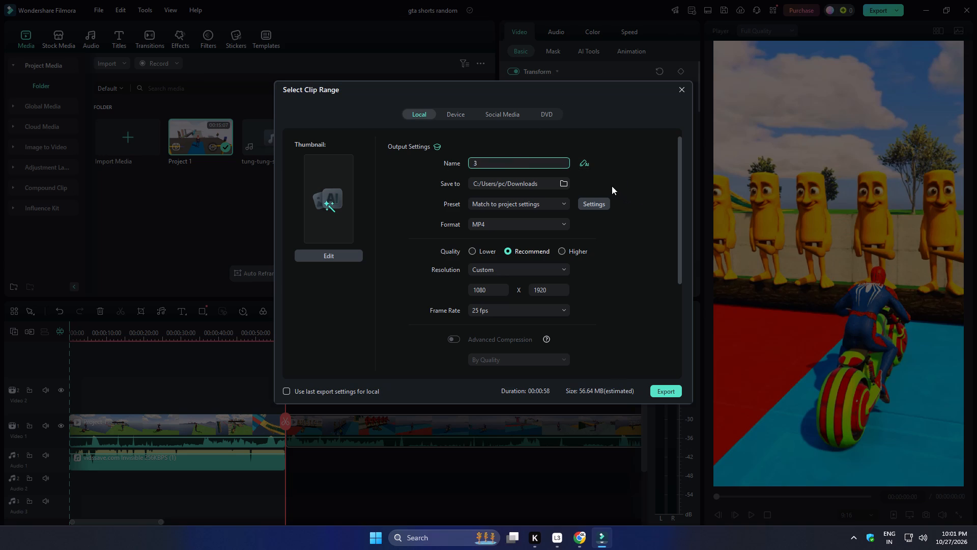
{"action": "left_click", "coordinate": [562, 251]}
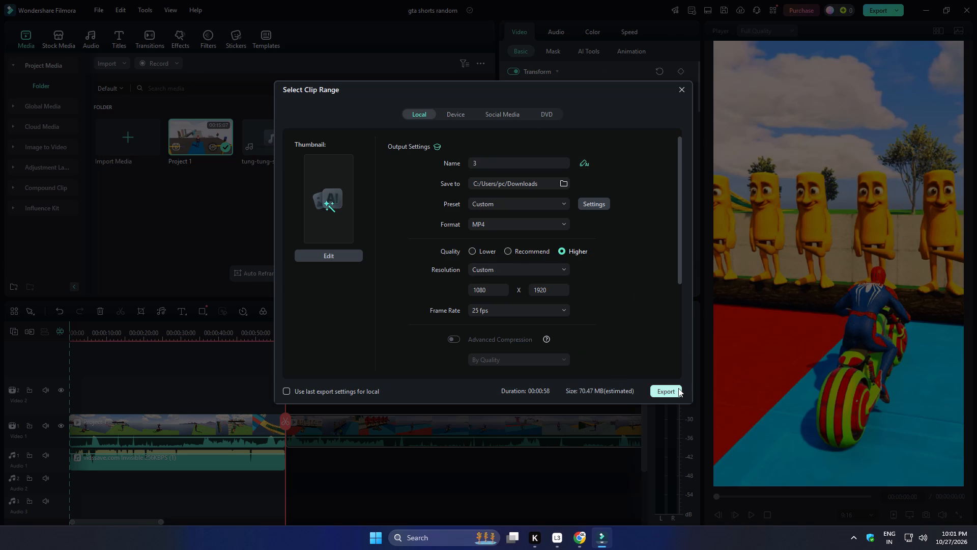
{"action": "left_click", "coordinate": [663, 390]}
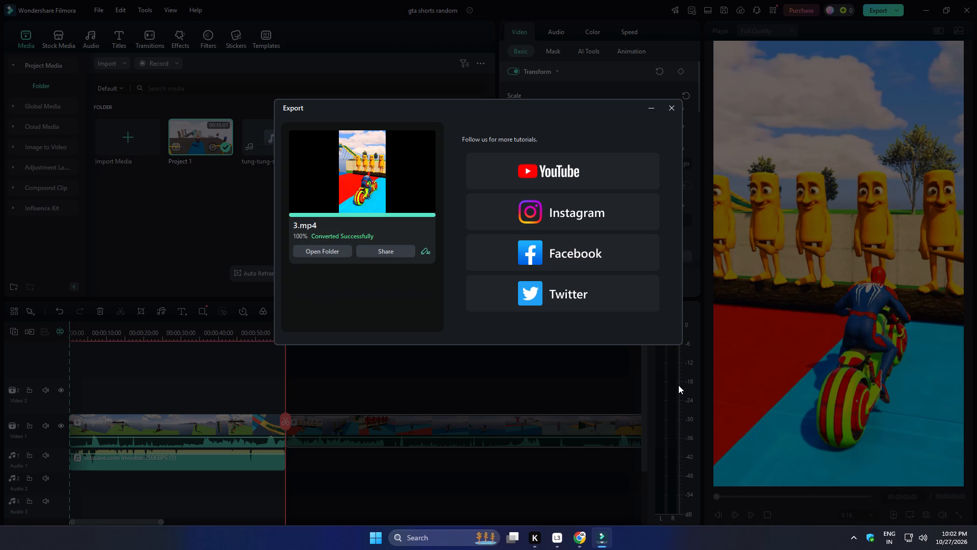
{"action": "left_click", "coordinate": [675, 108]}
Delete the exported third segment from Video 1 and move the remaining Project 1 footage to the timeline start.
{"action": "left_click", "coordinate": [261, 427]}
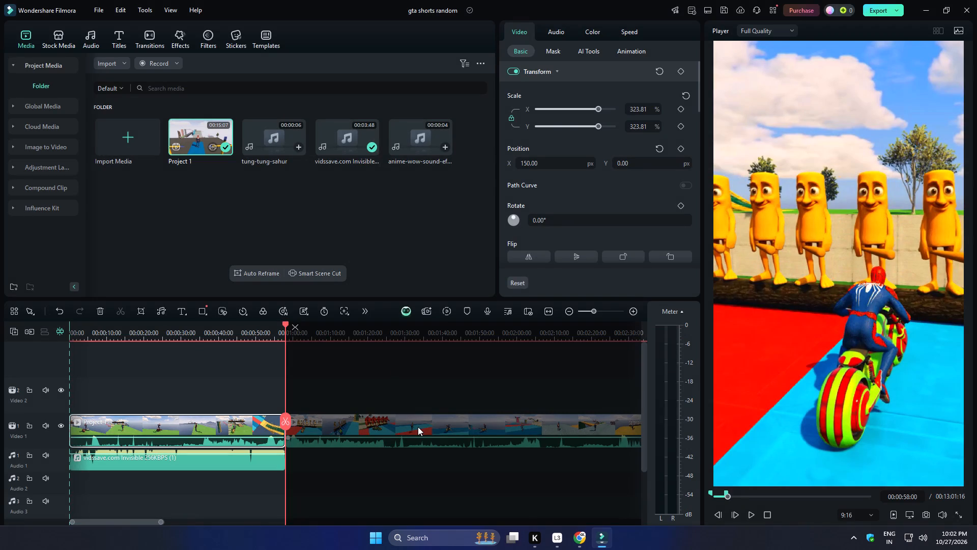
{"action": "key", "text": "Delete"}
{"action": "left_click_drag", "start_coordinate": [422, 425], "coordinate": [74, 439]}
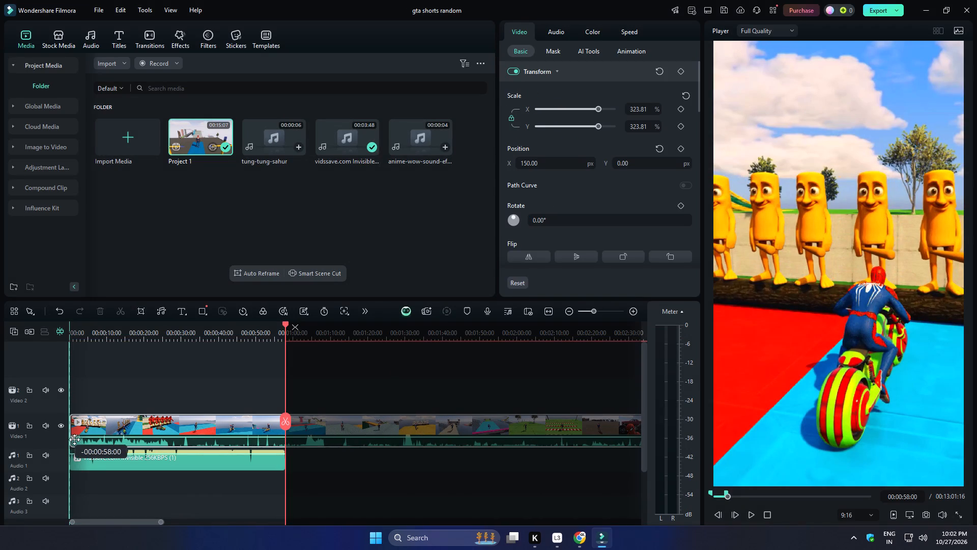
{"action": "left_click_drag", "start_coordinate": [74, 439], "coordinate": [74, 439]}
Split the moved Project 1 footage at 00:00:58:00 to cut off the fourth segment.
{"action": "left_click", "coordinate": [285, 422]}
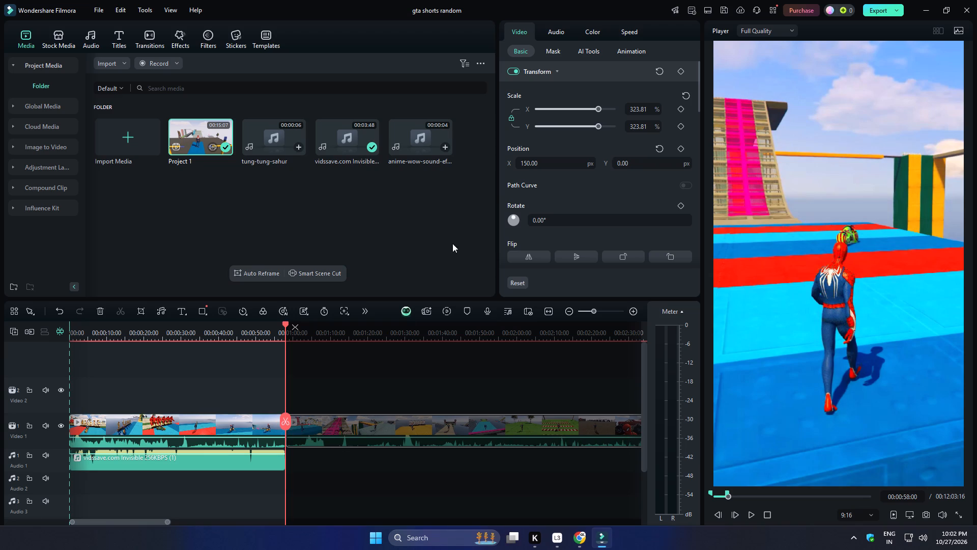
Export the marked range locally as an MP4 named 4 at Higher quality, and close the export window once it finishes.
{"action": "left_click", "coordinate": [878, 9]}
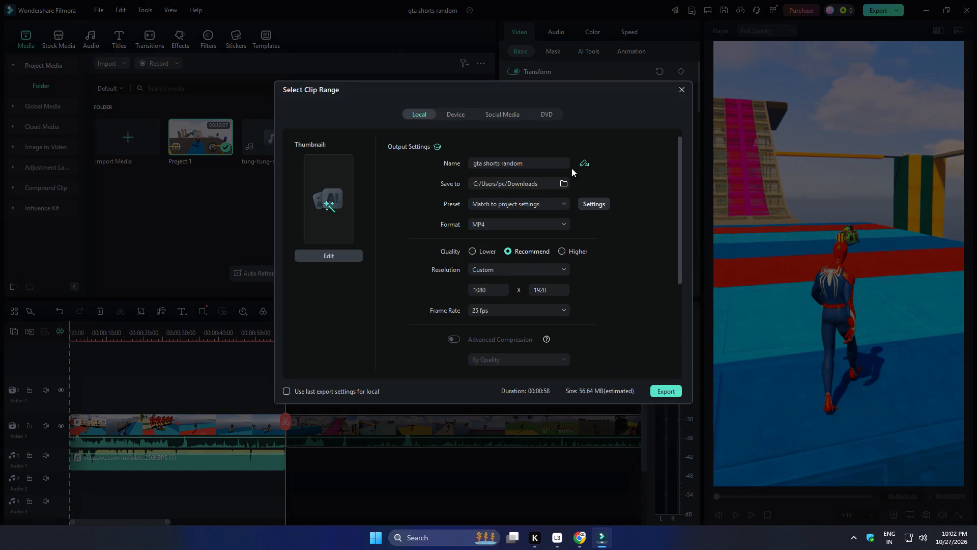
{"action": "left_click_drag", "start_coordinate": [564, 163], "coordinate": [465, 163]}
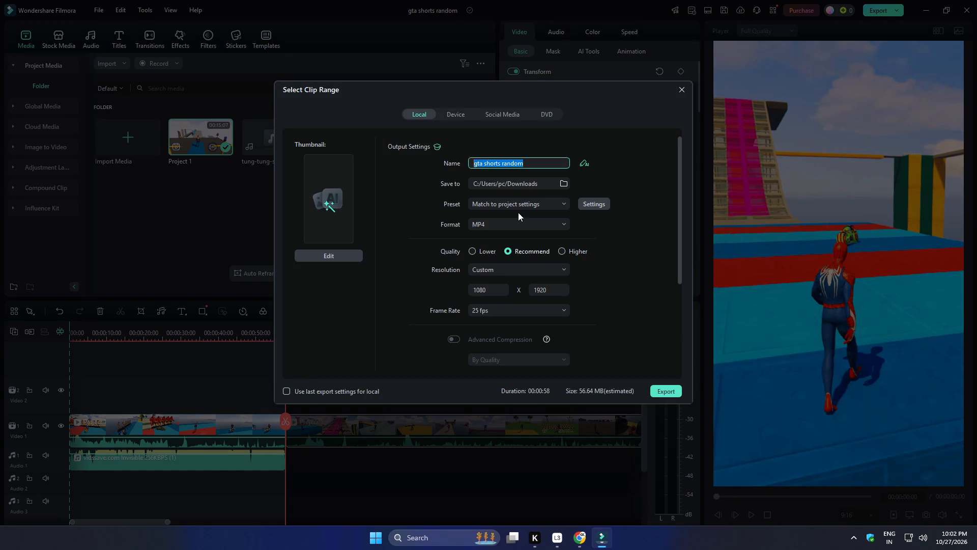
{"action": "key", "text": "4"}
{"action": "left_click", "coordinate": [564, 254]}
{"action": "left_click", "coordinate": [657, 390]}
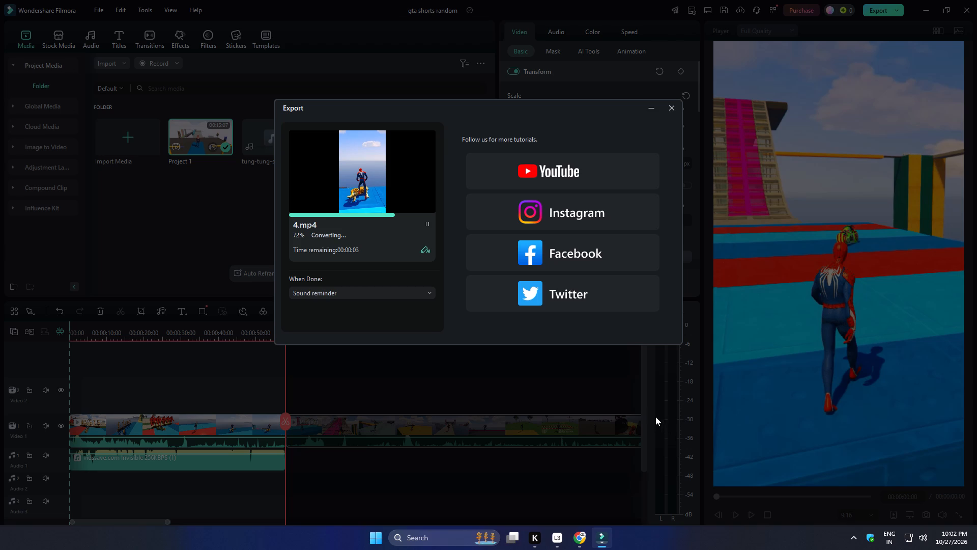
{"action": "left_click", "coordinate": [676, 107]}
Delete the exported fourth segment from Video 1 and move the remaining Project 1 footage to the timeline start.
{"action": "left_click", "coordinate": [231, 429]}
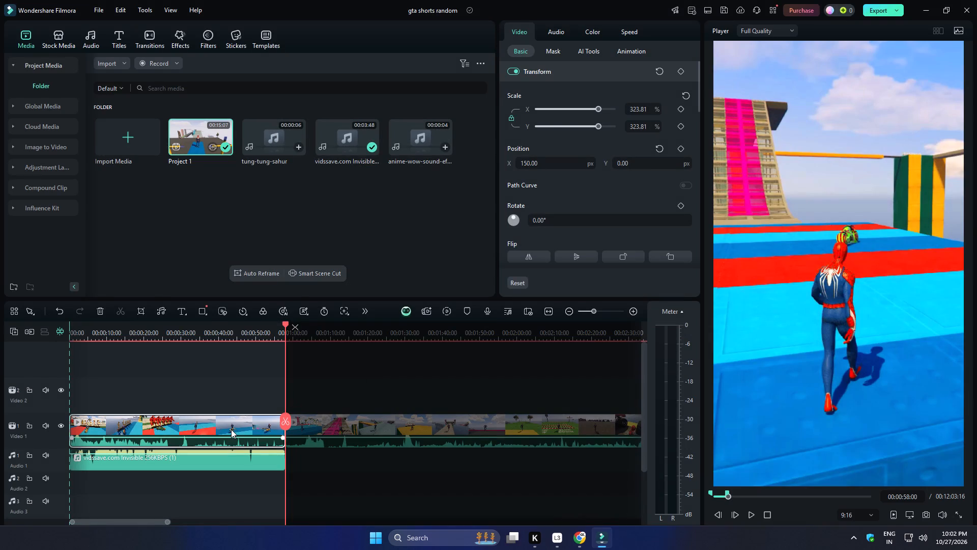
{"action": "key", "text": "Delete"}
{"action": "left_click_drag", "start_coordinate": [396, 424], "coordinate": [14, 425]}
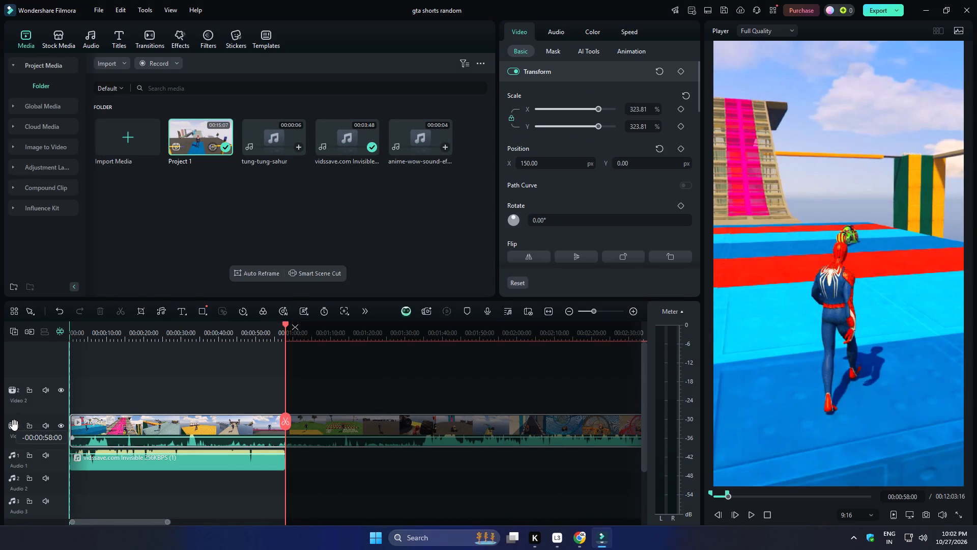
{"action": "left_click_drag", "start_coordinate": [14, 425], "coordinate": [7, 425]}
Split the moved Project 1 footage at 00:00:58:00 to cut off the fifth segment.
{"action": "left_click", "coordinate": [286, 425]}
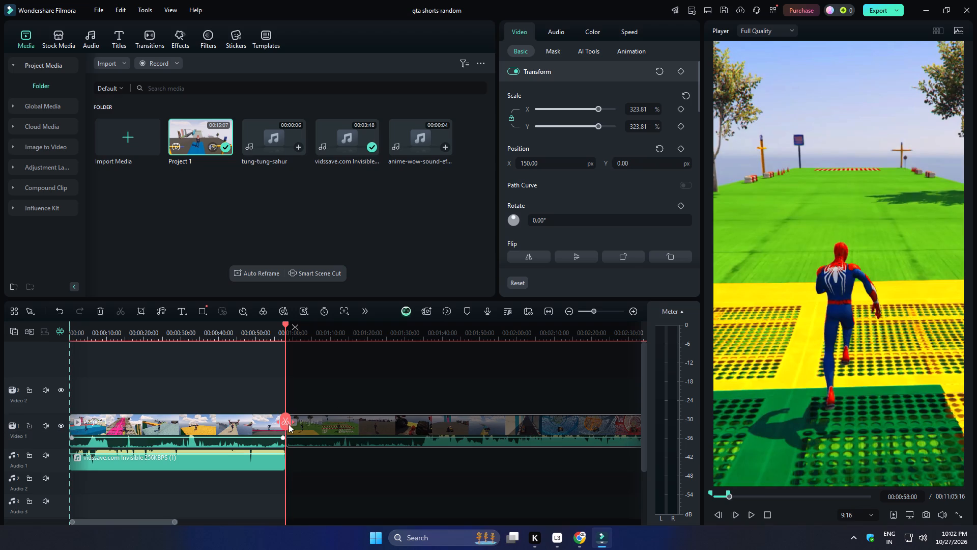
Export the marked range locally as an MP4 named 5 at Higher quality, and close the export window once it finishes.
{"action": "left_click", "coordinate": [886, 11]}
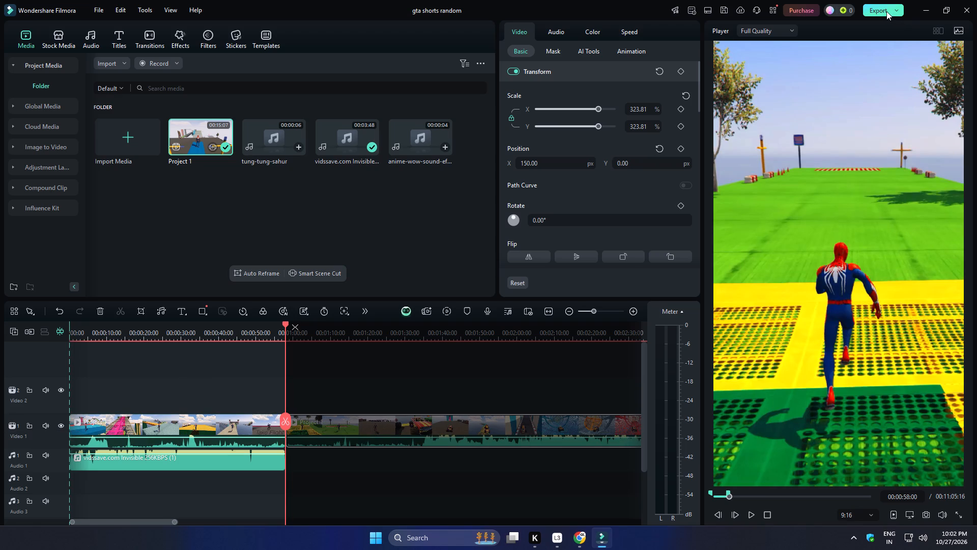
{"action": "left_click_drag", "start_coordinate": [536, 164], "coordinate": [439, 168]}
{"action": "key", "text": "5"}
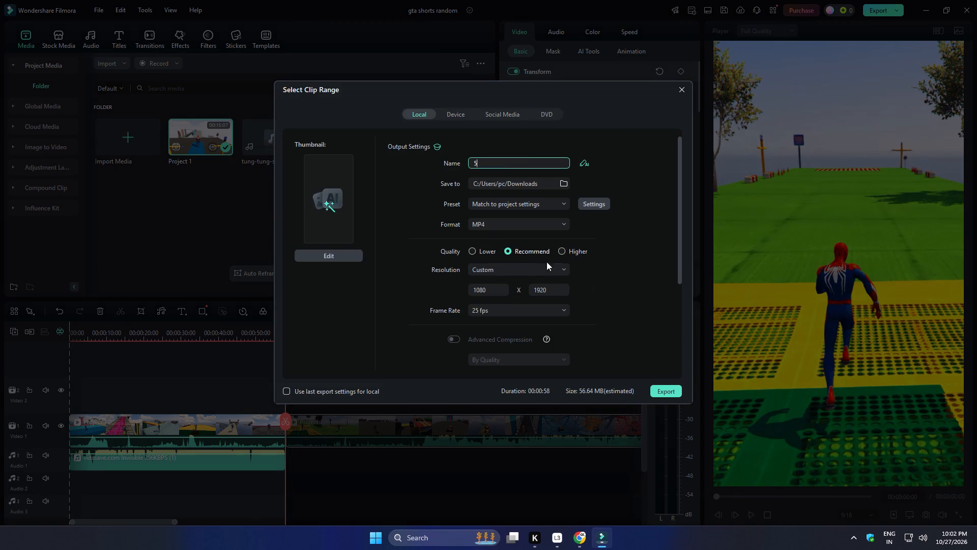
{"action": "left_click", "coordinate": [562, 253]}
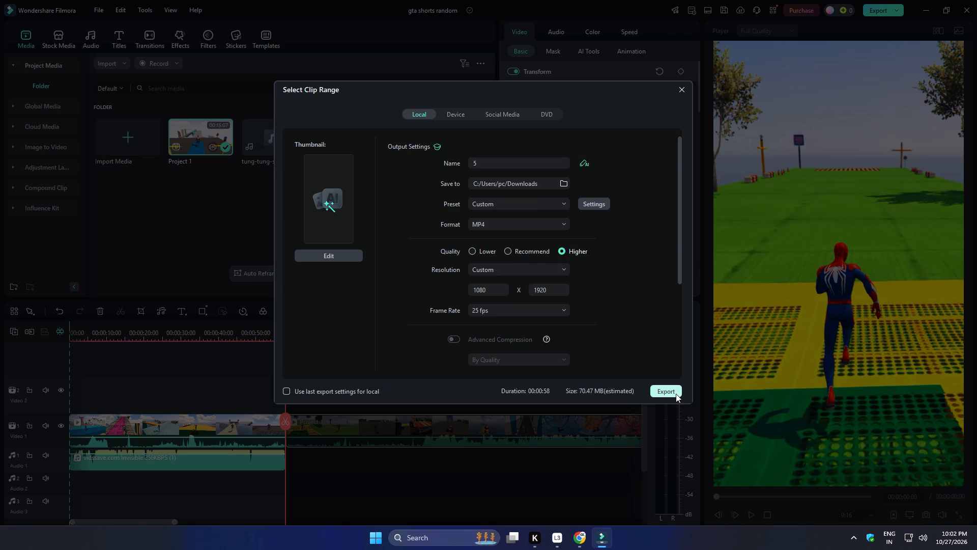
{"action": "left_click", "coordinate": [676, 394]}
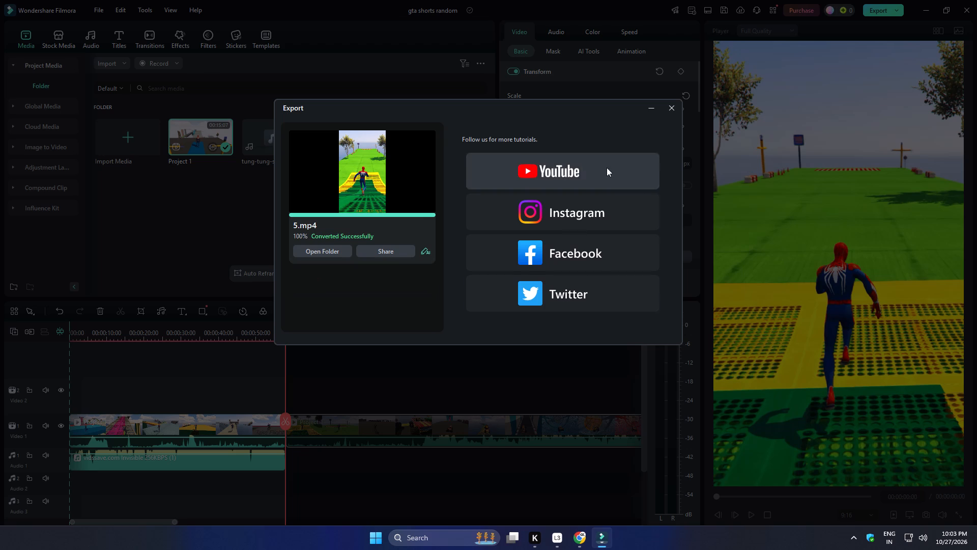
{"action": "left_click", "coordinate": [675, 106]}
Delete the exported fifth segment from Video 1 and move the remaining Project 1 footage to the timeline start.
{"action": "left_click", "coordinate": [181, 433]}
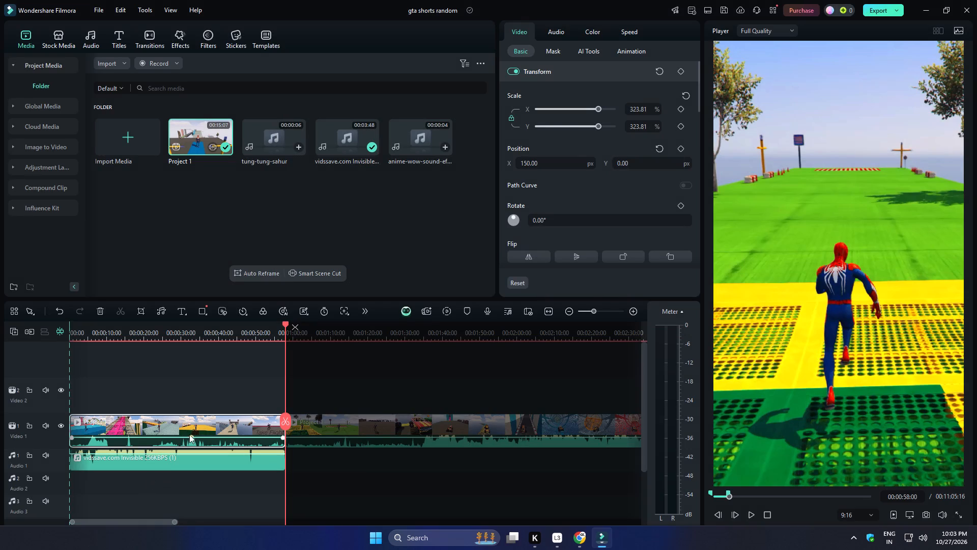
{"action": "key", "text": "Delete"}
{"action": "left_click_drag", "start_coordinate": [352, 419], "coordinate": [0, 430]}
Split the moved Project 1 footage at 00:00:58:00 to cut off the sixth segment.
{"action": "left_click", "coordinate": [289, 418]}
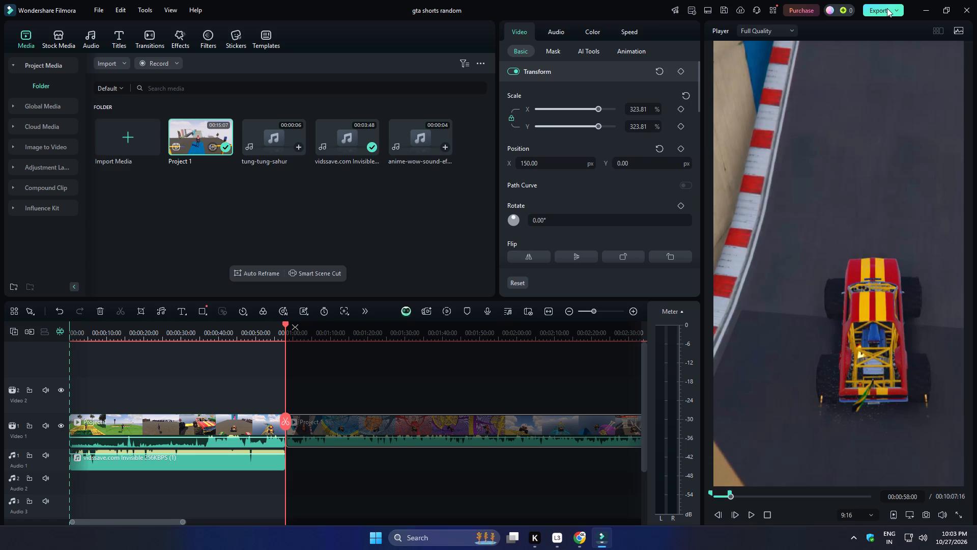
Export the marked range locally as an MP4 named 6 at Higher quality, and close the export window once it finishes.
{"action": "left_click", "coordinate": [887, 8]}
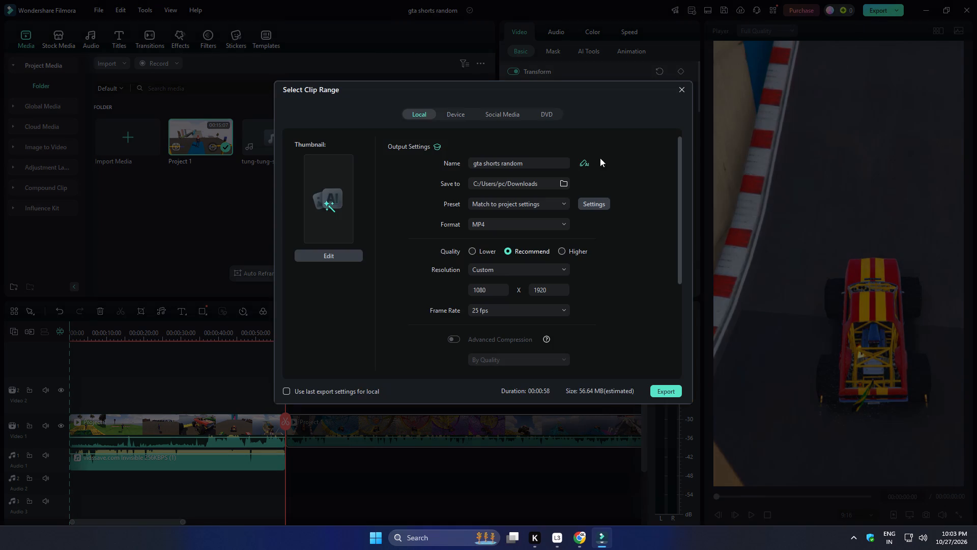
{"action": "left_click_drag", "start_coordinate": [560, 161], "coordinate": [458, 159]}
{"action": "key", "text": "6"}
{"action": "left_click", "coordinate": [559, 253]}
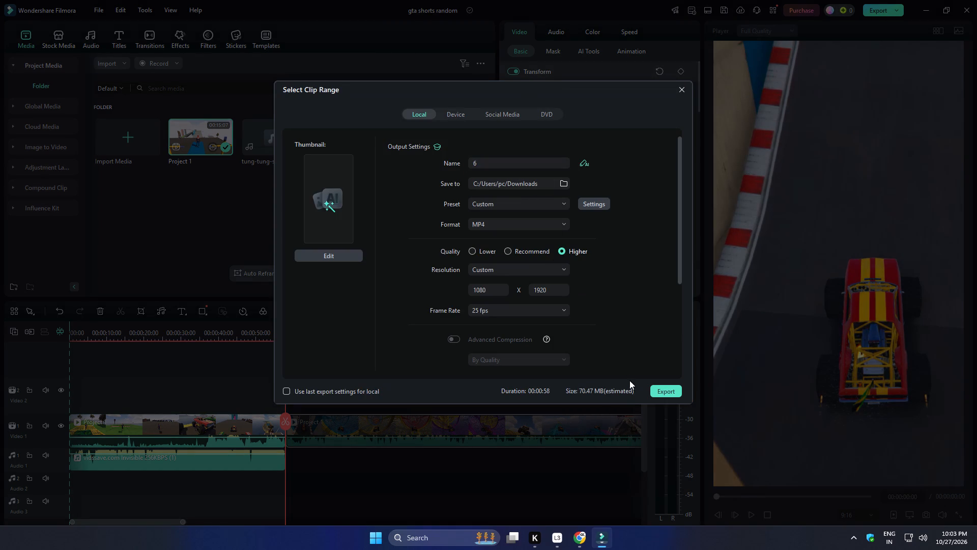
{"action": "left_click", "coordinate": [666, 390]}
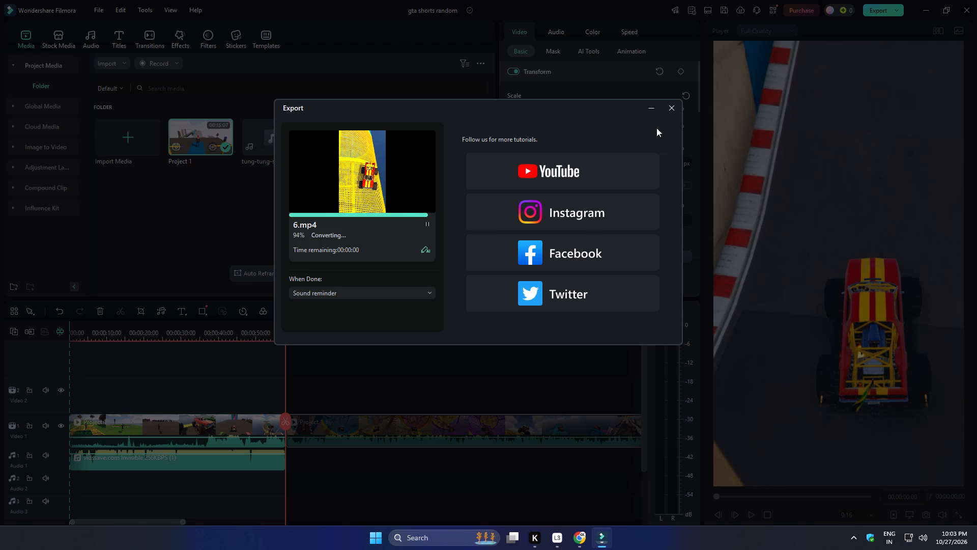
{"action": "left_click", "coordinate": [673, 107]}
Delete the exported sixth segment from Video 1 and move the remaining Project 1 footage to the timeline start.
{"action": "left_click", "coordinate": [250, 431]}
{"action": "key", "text": "Delete"}
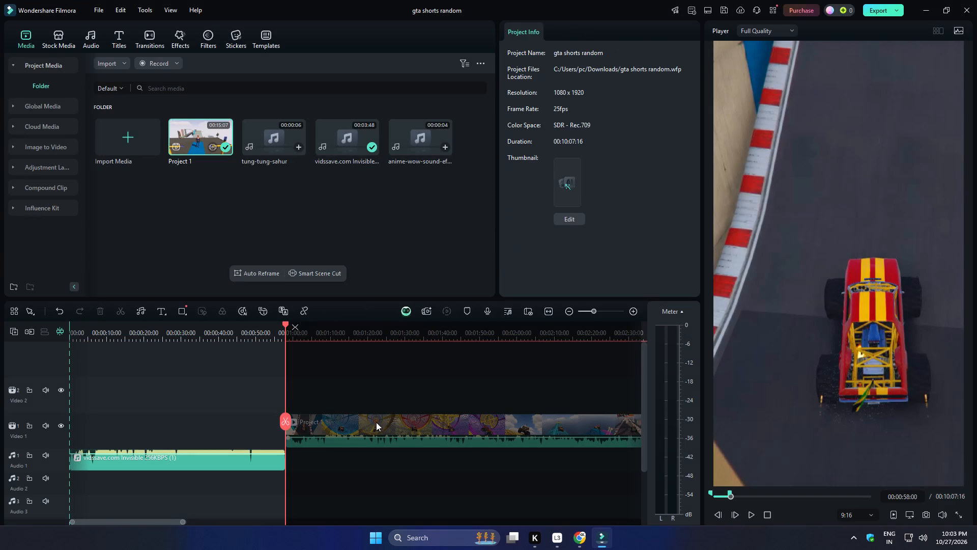
{"action": "left_click_drag", "start_coordinate": [377, 422], "coordinate": [0, 425]}
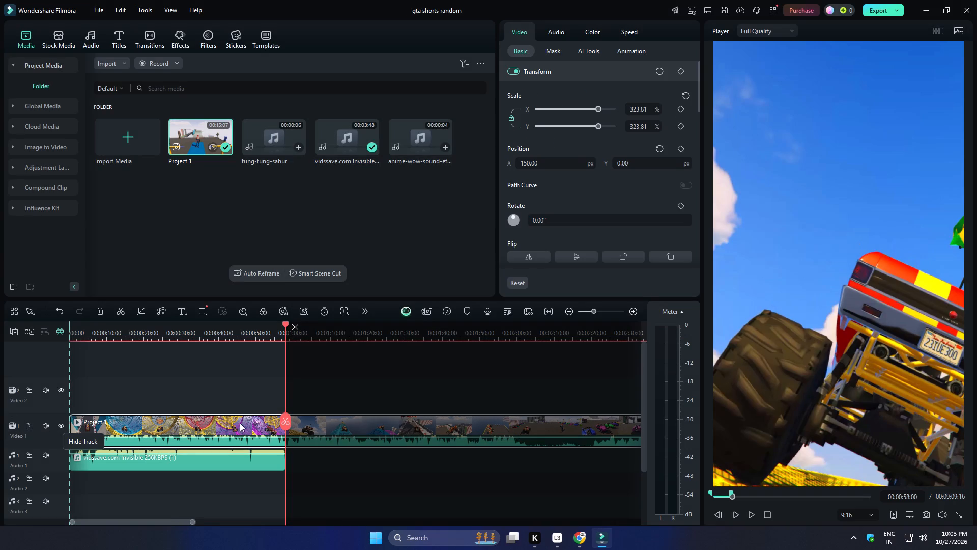
Split the moved Project 1 footage at 00:00:58:00 to cut off the seventh segment.
{"action": "left_click", "coordinate": [285, 417]}
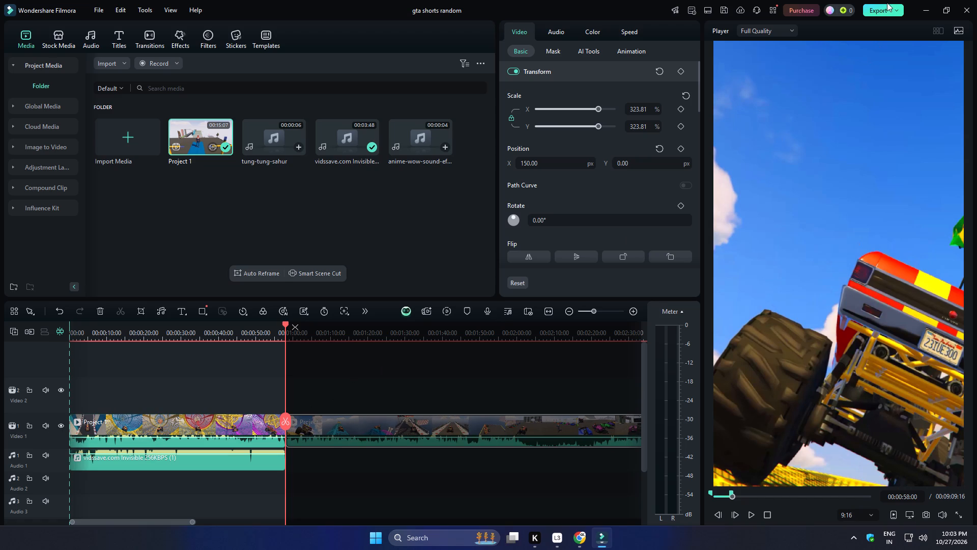
Export the marked range locally as an MP4 named 7 at Higher quality, and close the export window once it finishes.
{"action": "left_click", "coordinate": [884, 6]}
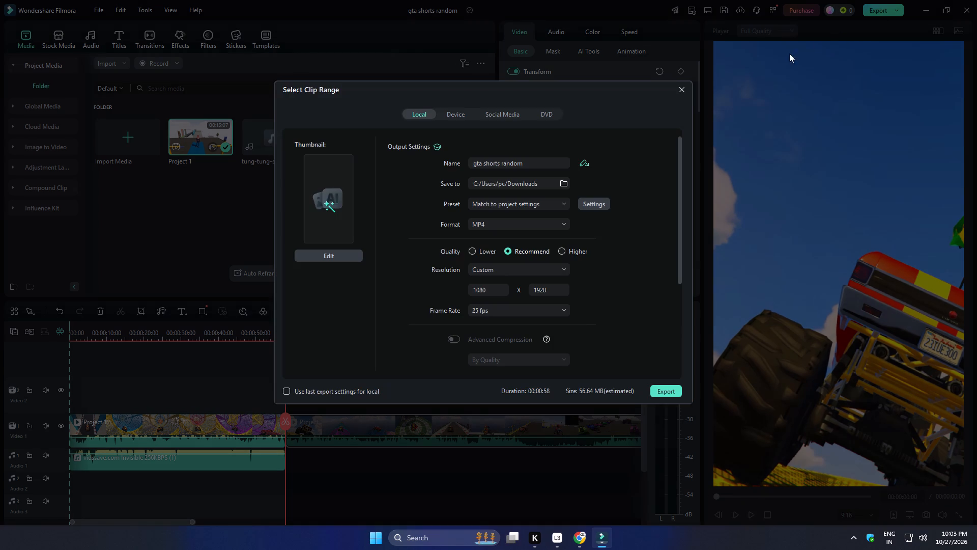
{"action": "left_click_drag", "start_coordinate": [529, 164], "coordinate": [448, 166]}
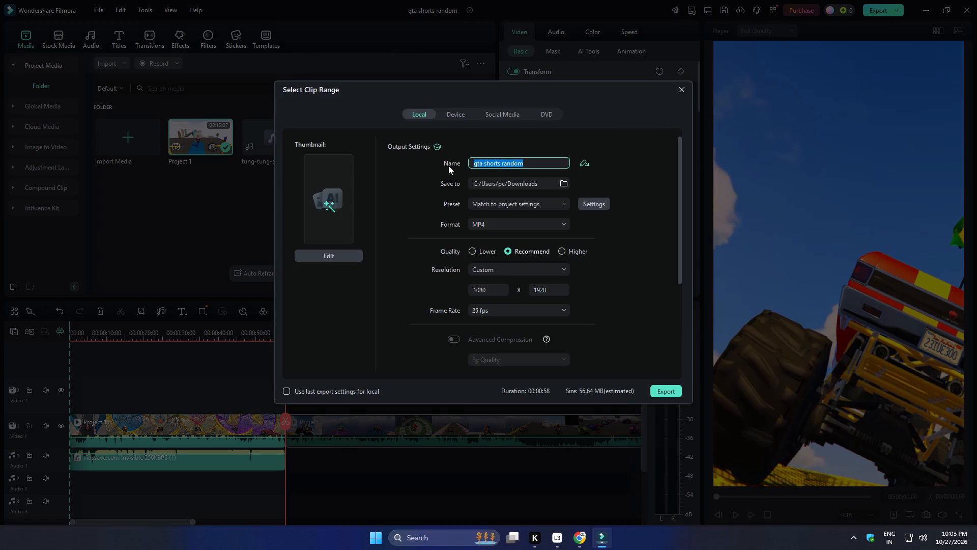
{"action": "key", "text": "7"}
{"action": "left_click", "coordinate": [564, 249]}
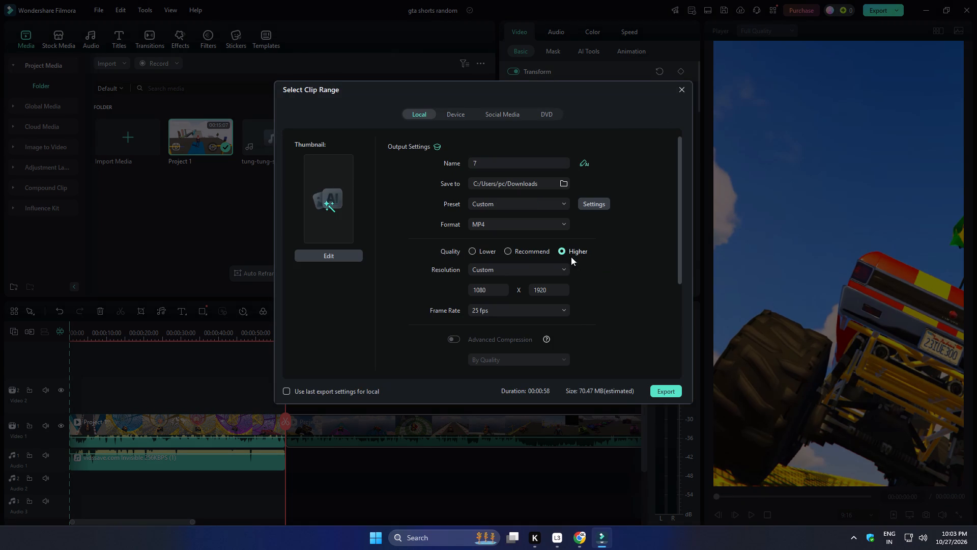
{"action": "left_click", "coordinate": [667, 388]}
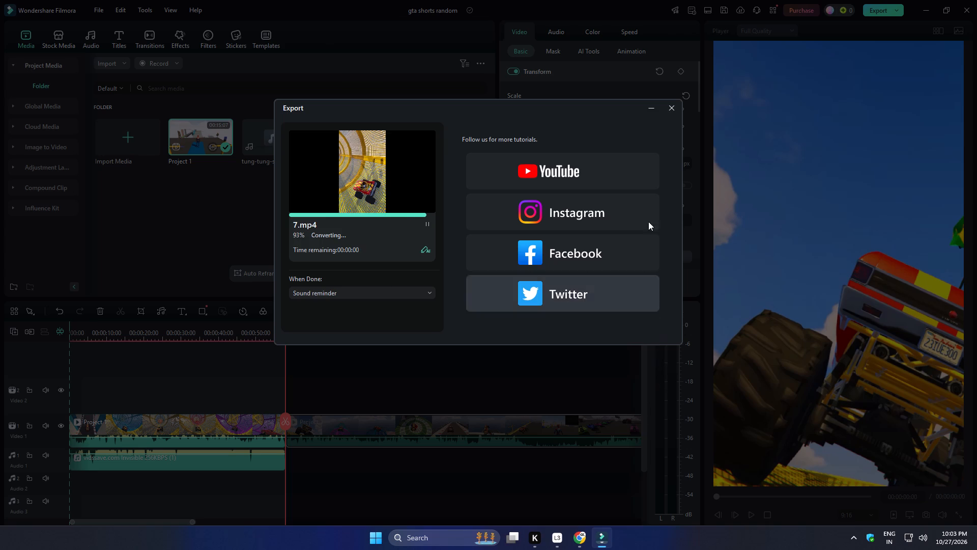
{"action": "left_click", "coordinate": [674, 108]}
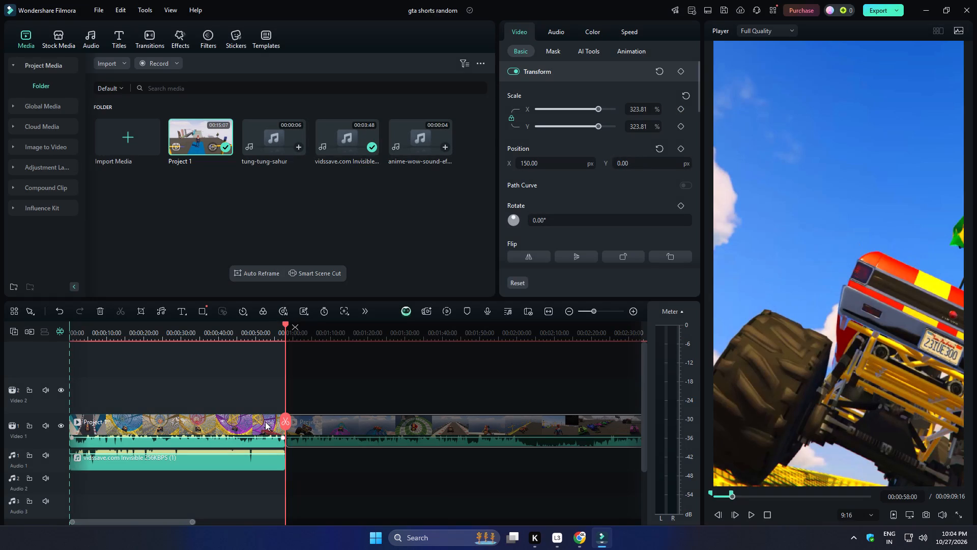
Delete the exported seventh segment from Video 1 and move the remaining Project 1 footage to the timeline start.
{"action": "left_click", "coordinate": [265, 422]}
{"action": "key", "text": "Delete"}
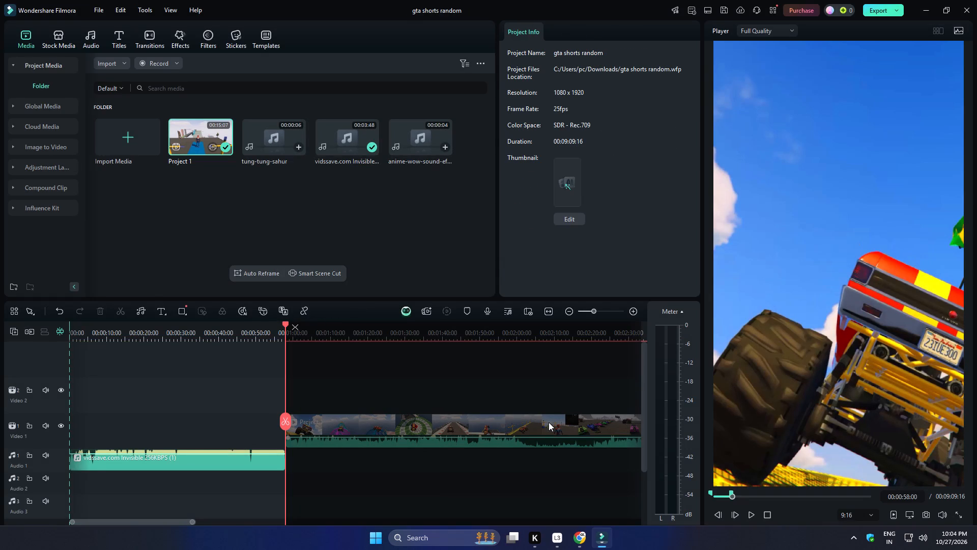
{"action": "left_click_drag", "start_coordinate": [549, 422], "coordinate": [63, 435]}
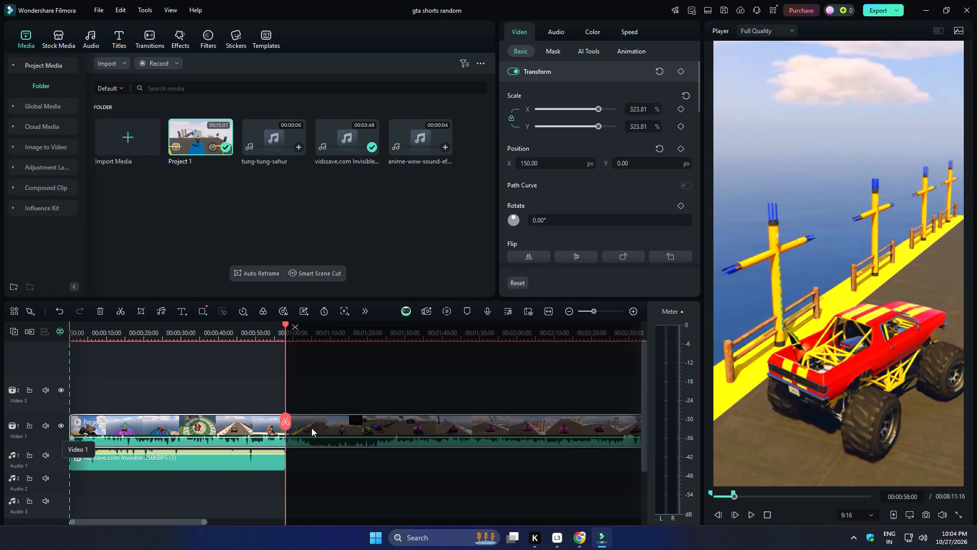
Split the moved Project 1 footage at 00:00:58:00 to cut off the eighth segment.
{"action": "left_click", "coordinate": [288, 423]}
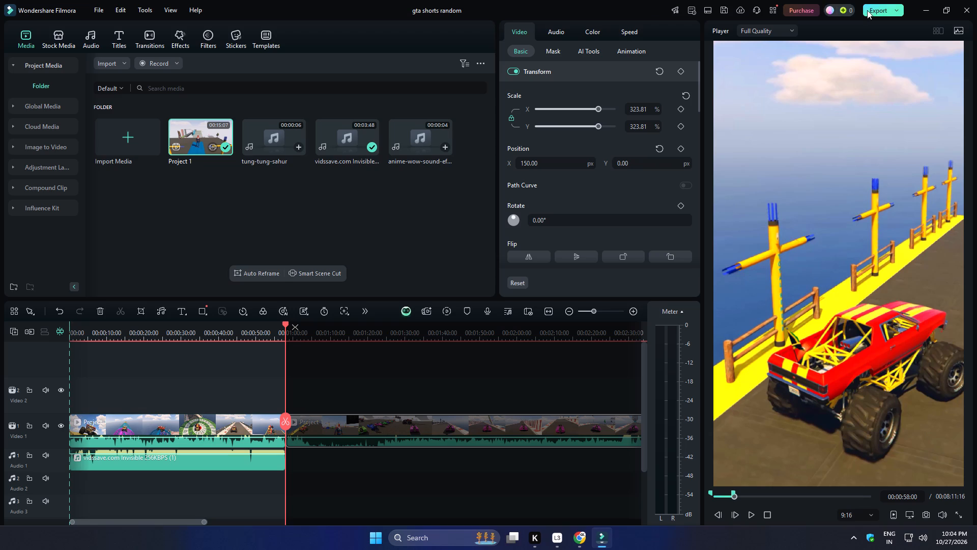
Export the marked range locally as an MP4 named 8 at Higher quality, and close the export window once it finishes.
{"action": "left_click", "coordinate": [871, 11]}
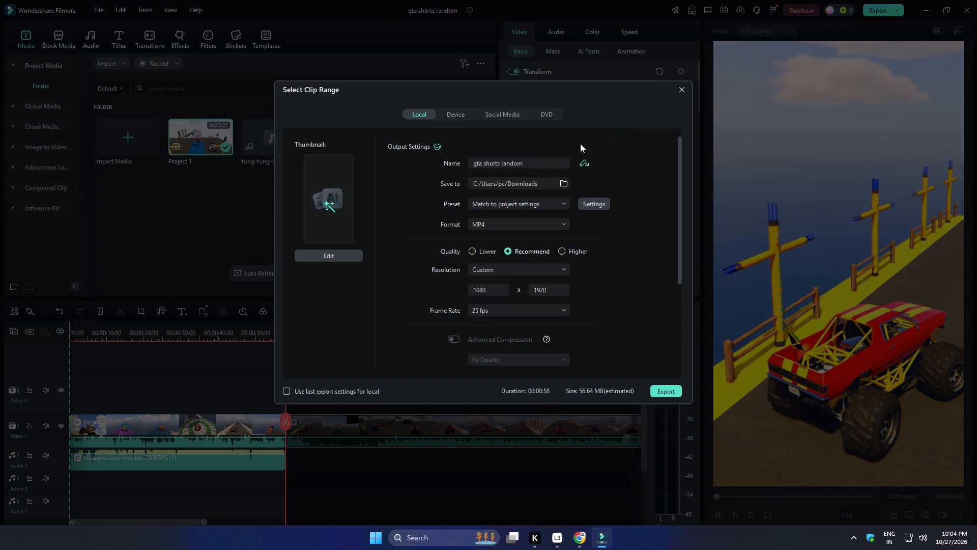
{"action": "left_click_drag", "start_coordinate": [539, 162], "coordinate": [419, 167]}
{"action": "key", "text": "8"}
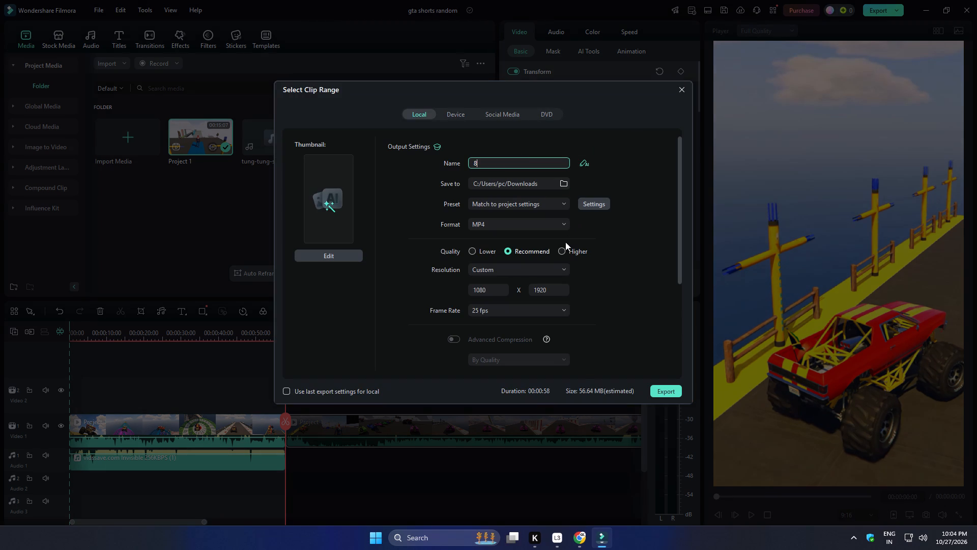
{"action": "left_click", "coordinate": [563, 249]}
{"action": "left_click", "coordinate": [672, 394]}
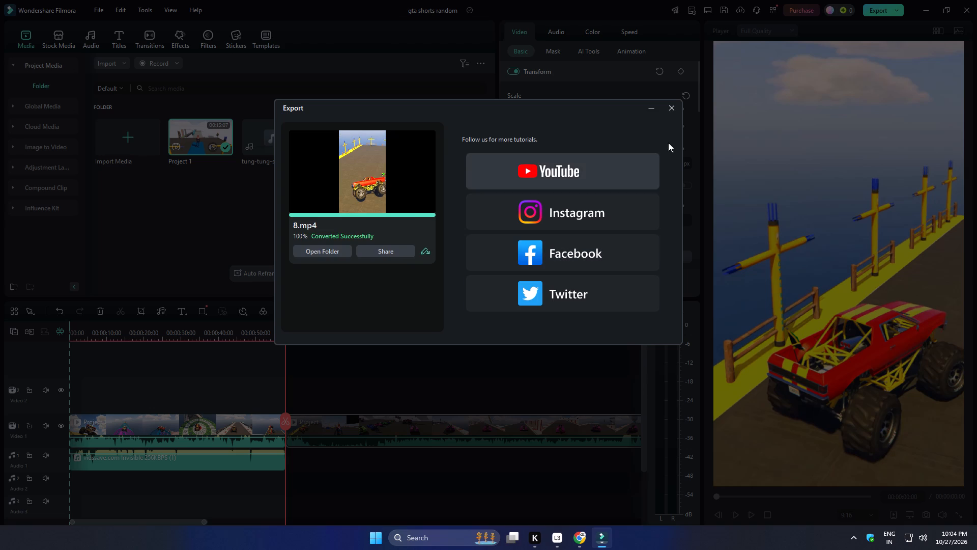
{"action": "left_click", "coordinate": [677, 107]}
Delete the exported eighth segment from Video 1 and move the remaining Project 1 footage to the timeline start.
{"action": "left_click", "coordinate": [264, 417]}
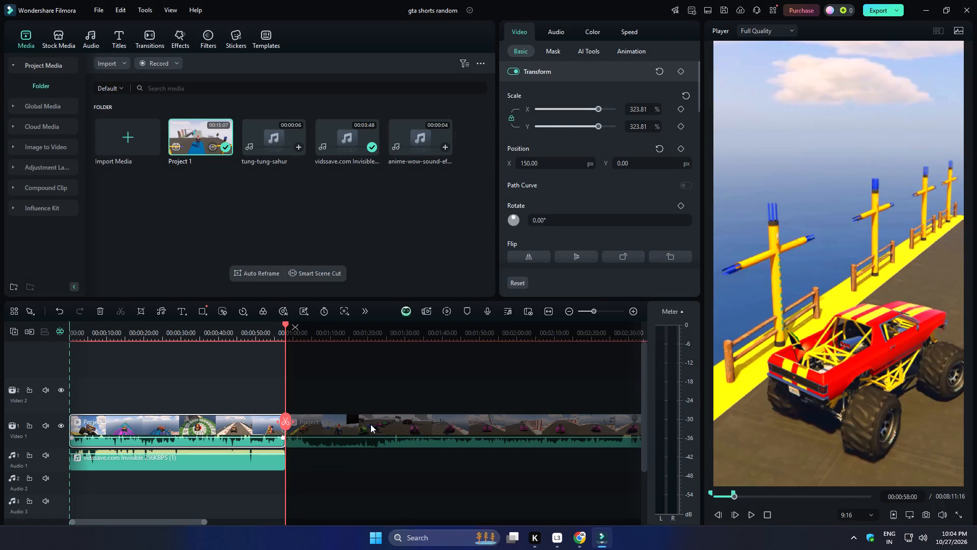
{"action": "key", "text": "Delete"}
{"action": "left_click_drag", "start_coordinate": [475, 426], "coordinate": [15, 436]}
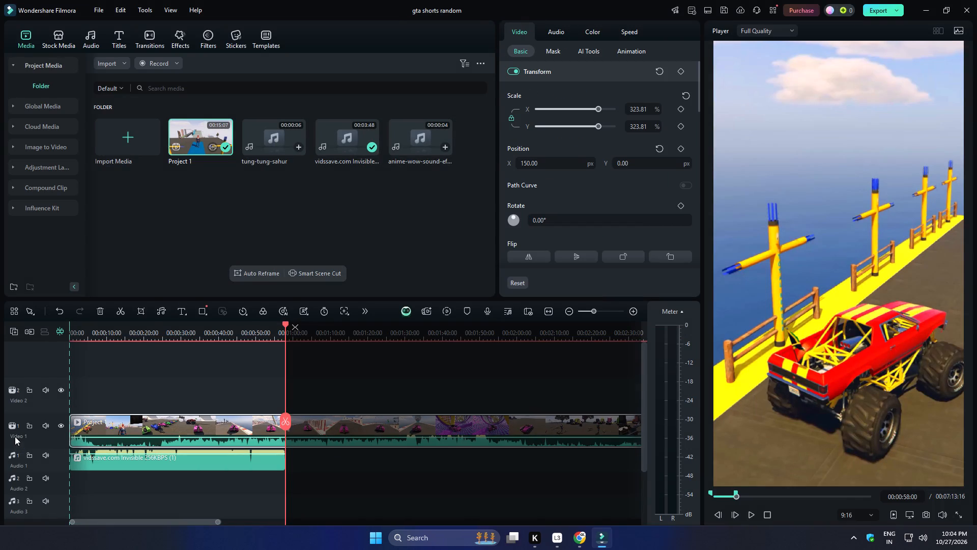
Split the moved Project 1 footage at 00:00:58:00 to cut off the ninth segment.
{"action": "left_click", "coordinate": [289, 421]}
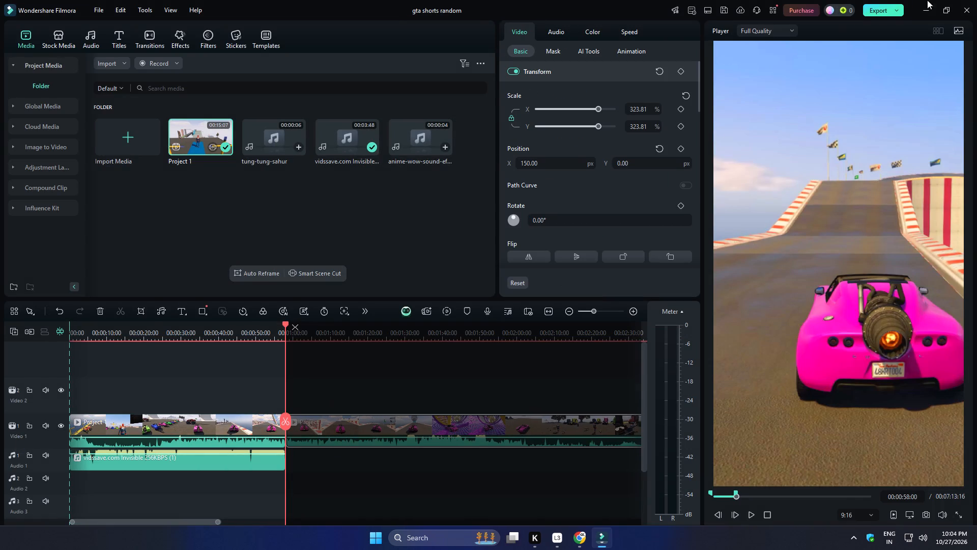
Export the marked range locally as an MP4 named 9 at Higher quality, and close the export window once it finishes.
{"action": "left_click", "coordinate": [882, 14]}
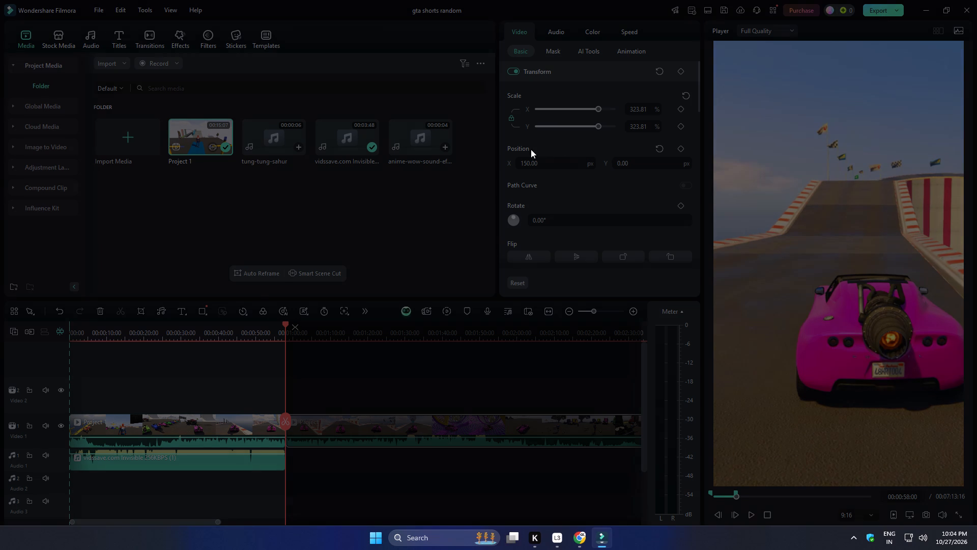
{"action": "left_click_drag", "start_coordinate": [546, 167], "coordinate": [436, 160]}
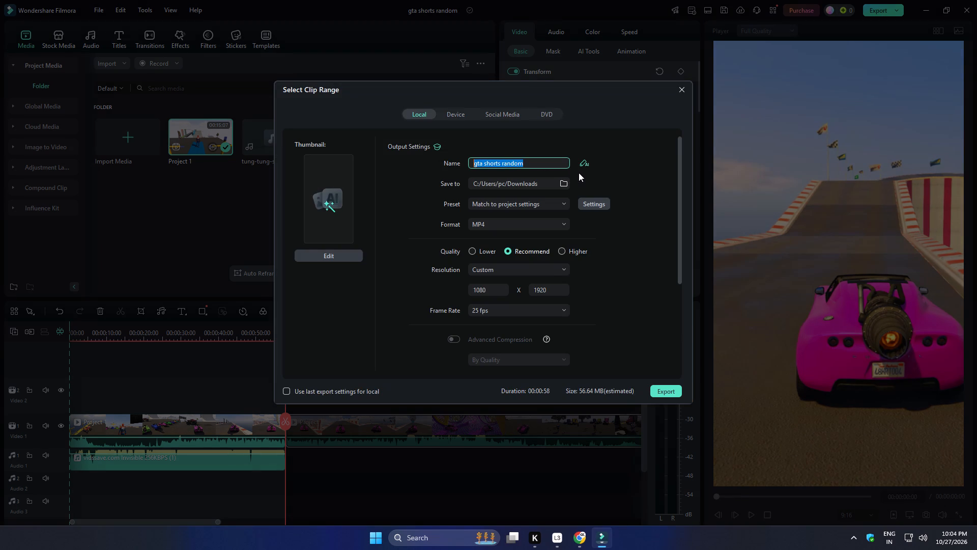
{"action": "key", "text": "9"}
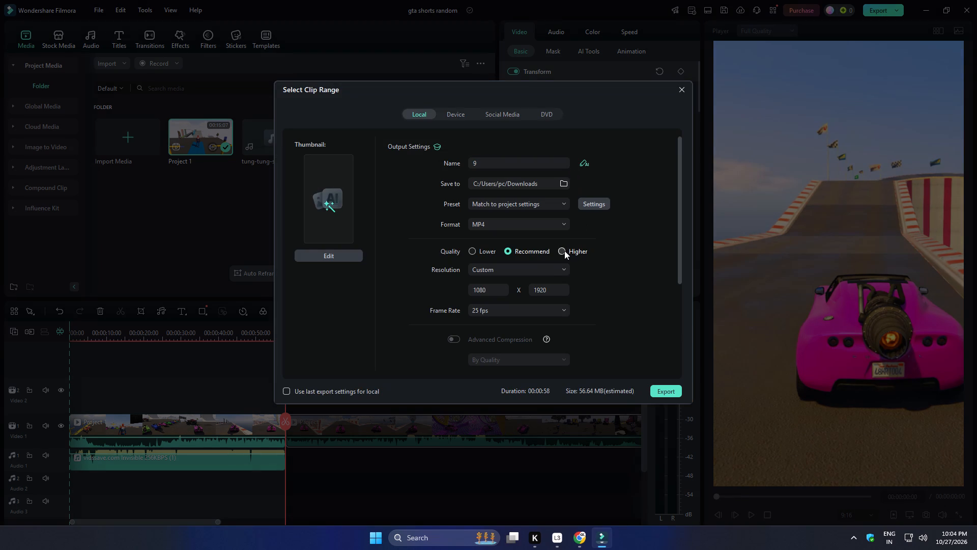
{"action": "left_click", "coordinate": [564, 251]}
{"action": "left_click", "coordinate": [662, 388]}
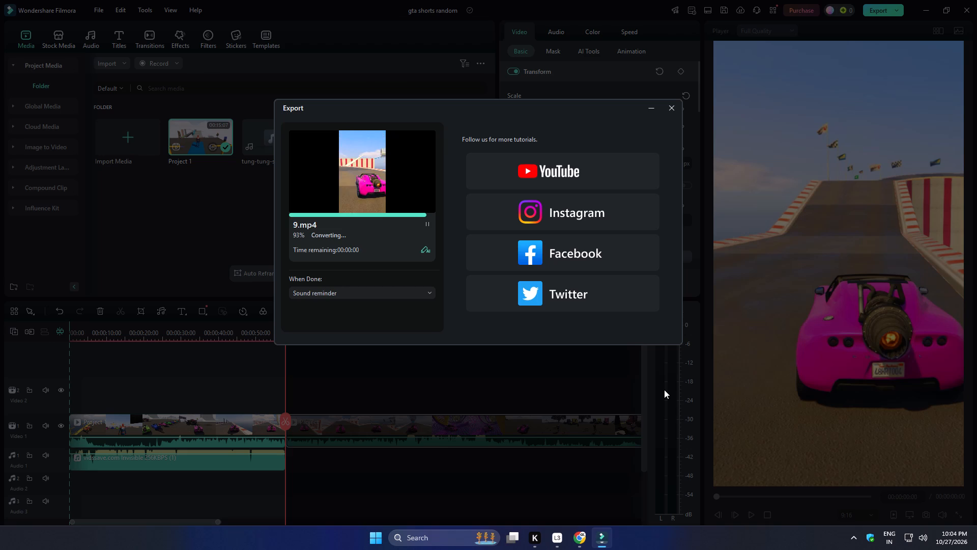
{"action": "left_click", "coordinate": [676, 107]}
Delete the exported ninth segment from Video 1 and move the remaining Project 1 footage to the timeline start.
{"action": "left_click", "coordinate": [221, 418]}
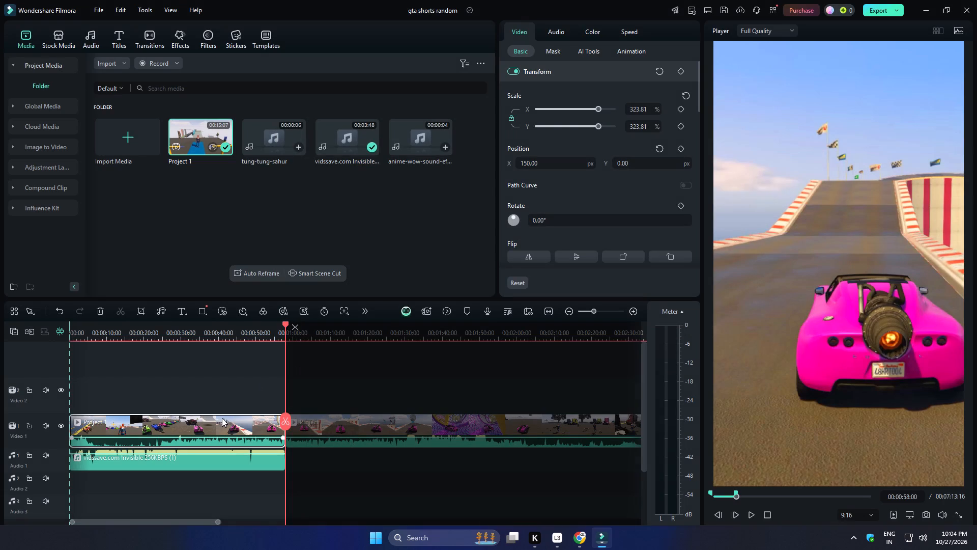
{"action": "key", "text": "Delete"}
{"action": "key", "text": "Delete"}
{"action": "left_click_drag", "start_coordinate": [357, 426], "coordinate": [0, 410]}
Split the moved Project 1 footage at 00:00:58:00 to cut off the tenth segment.
{"action": "left_click", "coordinate": [280, 420]}
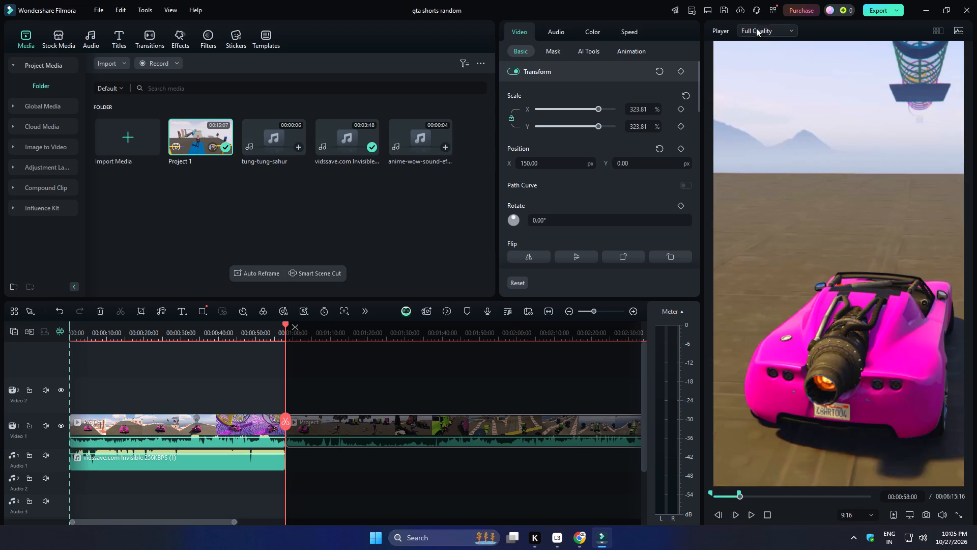
Export the marked range locally as an MP4 named 10 at Higher quality, and close the export window once it finishes.
{"action": "left_click", "coordinate": [876, 17]}
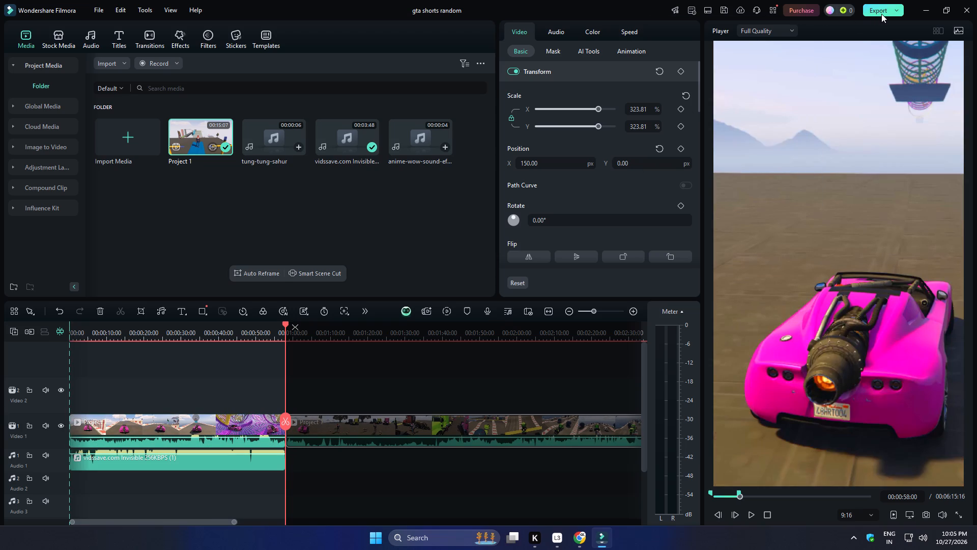
{"action": "left_click", "coordinate": [881, 14]}
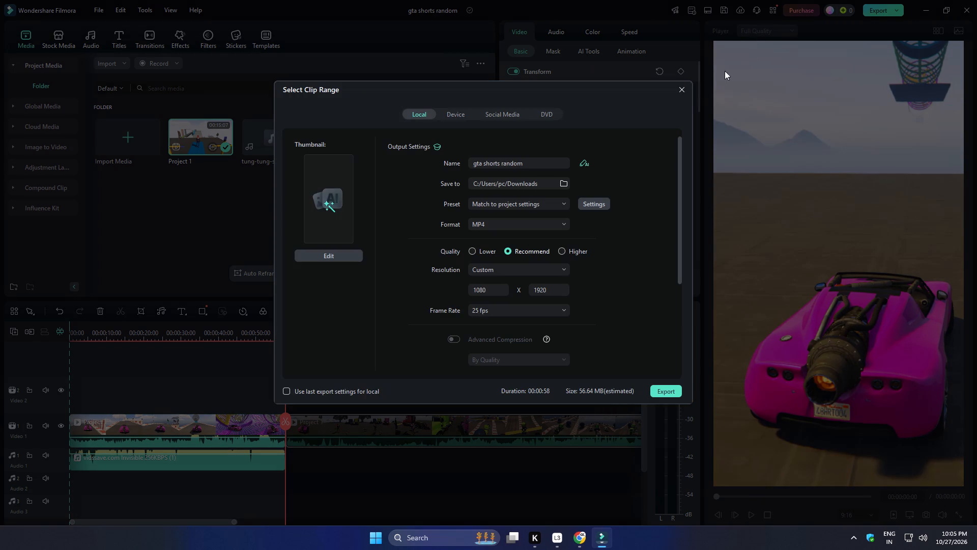
{"action": "left_click_drag", "start_coordinate": [544, 158], "coordinate": [466, 161]}
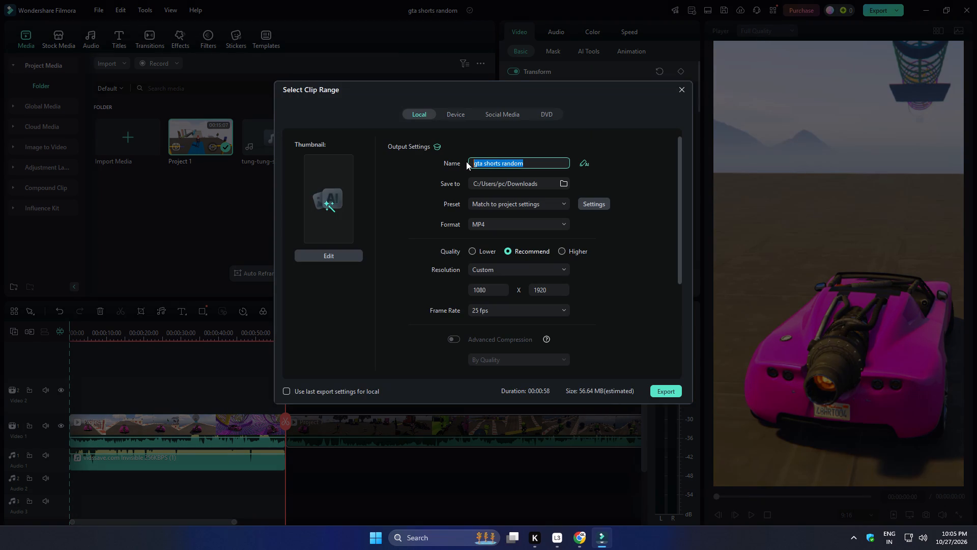
{"action": "key", "text": "1"}
{"action": "key", "text": "0"}
{"action": "left_click", "coordinate": [563, 251]}
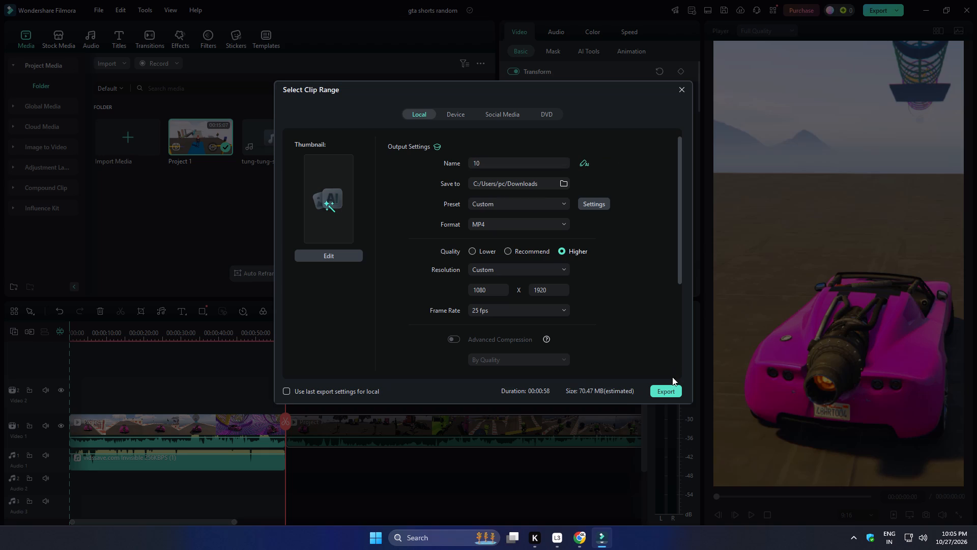
{"action": "left_click", "coordinate": [672, 387]}
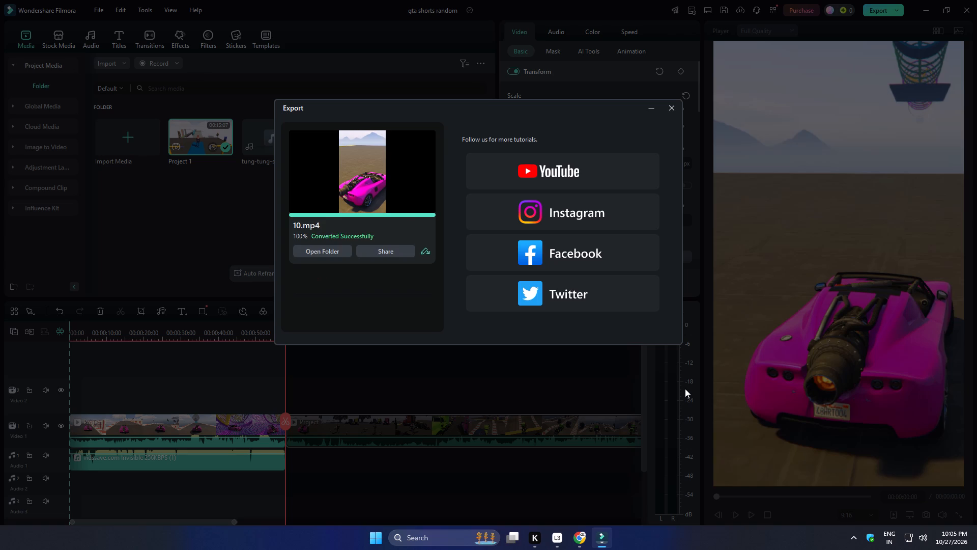
{"action": "left_click", "coordinate": [673, 109]}
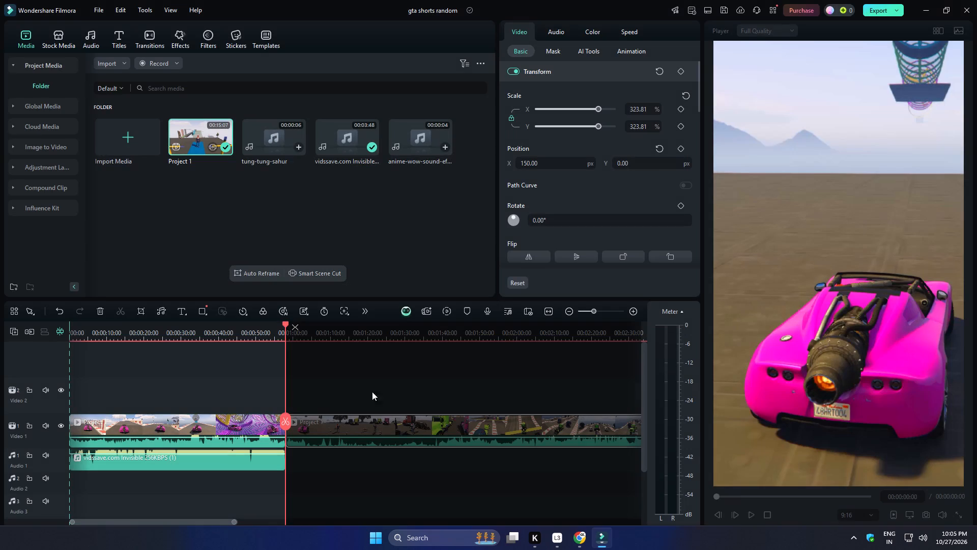
Delete the exported tenth segment from Video 1 and move the remaining Project 1 footage to the timeline start.
{"action": "left_click", "coordinate": [260, 427]}
{"action": "key", "text": "Delete"}
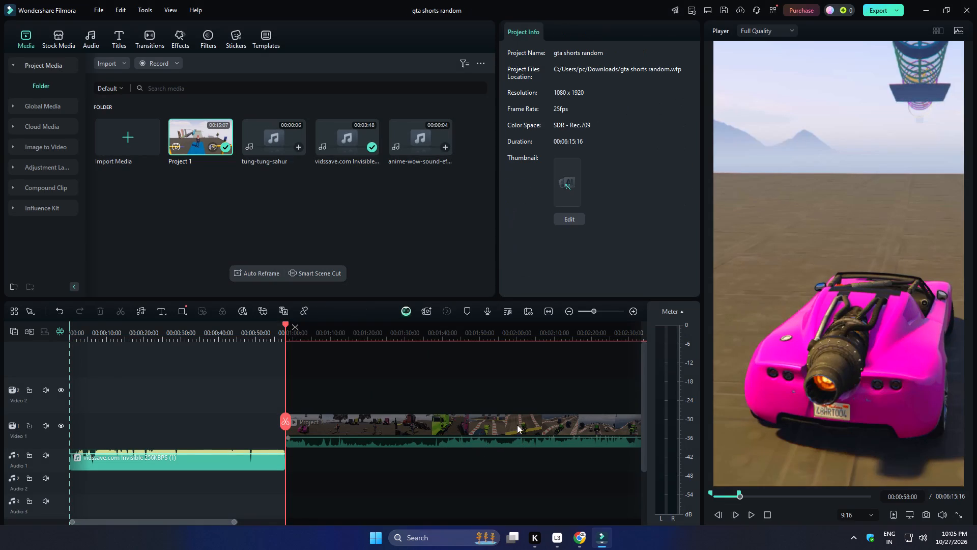
{"action": "left_click_drag", "start_coordinate": [535, 424], "coordinate": [0, 449]}
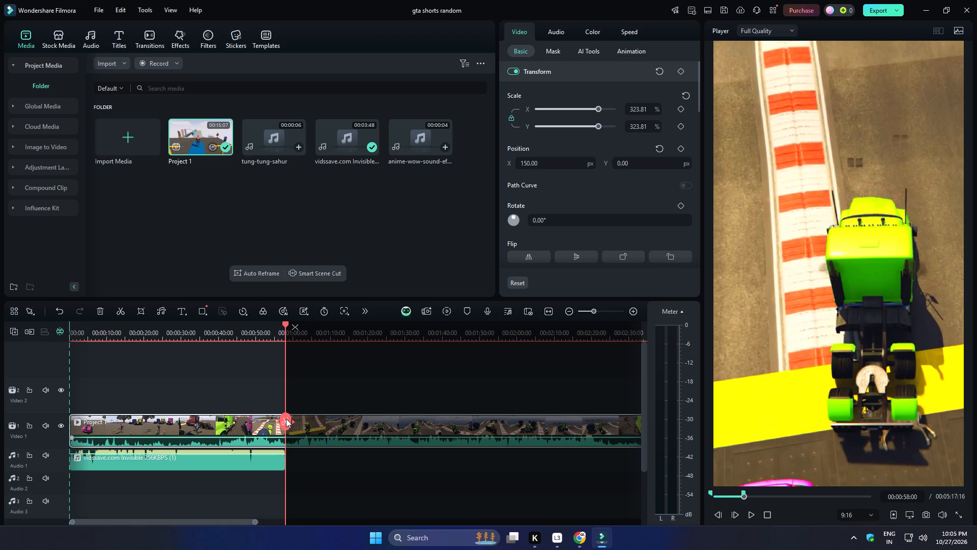
Check the exported numbered shorts in the Downloads folder in File Explorer, refresh the listing, and return to Filmora.
{"action": "left_click", "coordinate": [380, 543]}
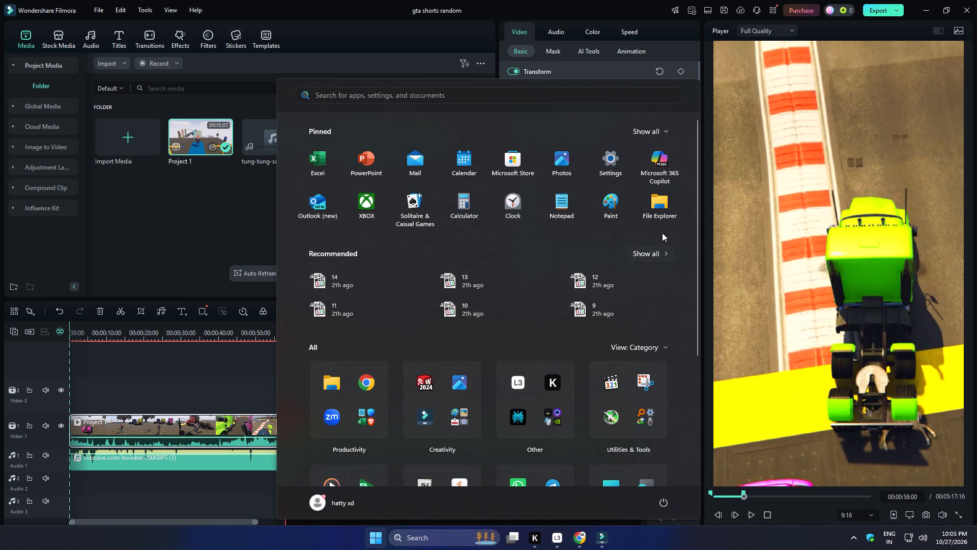
{"action": "left_click", "coordinate": [658, 208]}
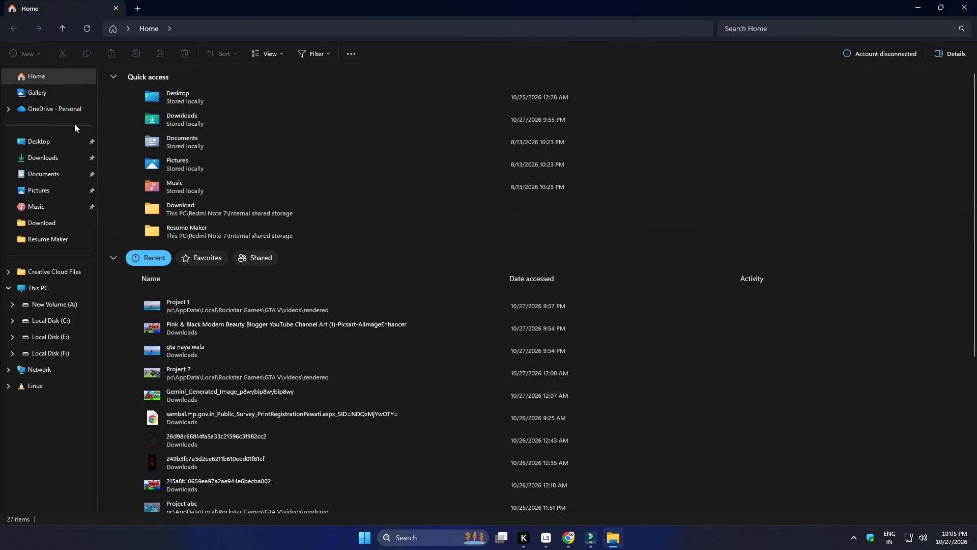
{"action": "left_click", "coordinate": [41, 156]}
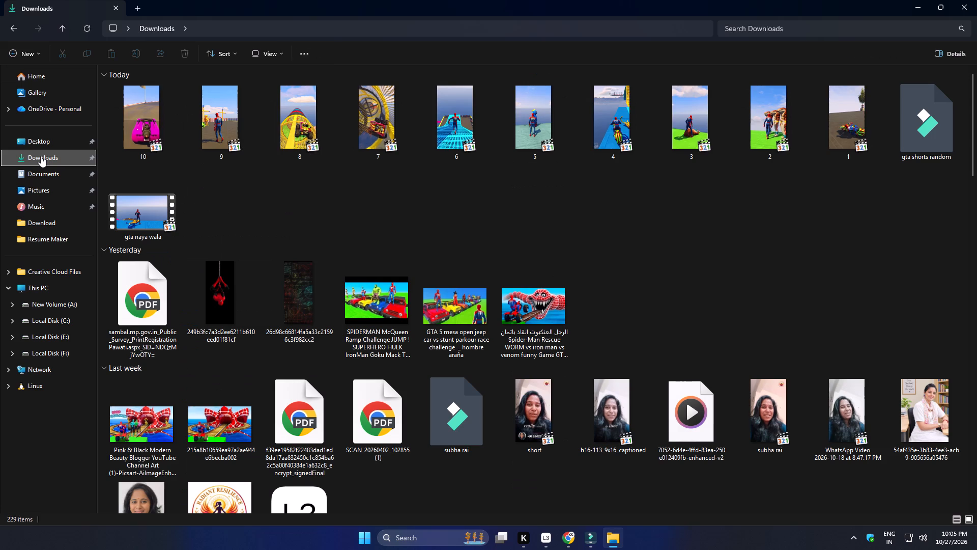
{"action": "left_click", "coordinate": [86, 28]}
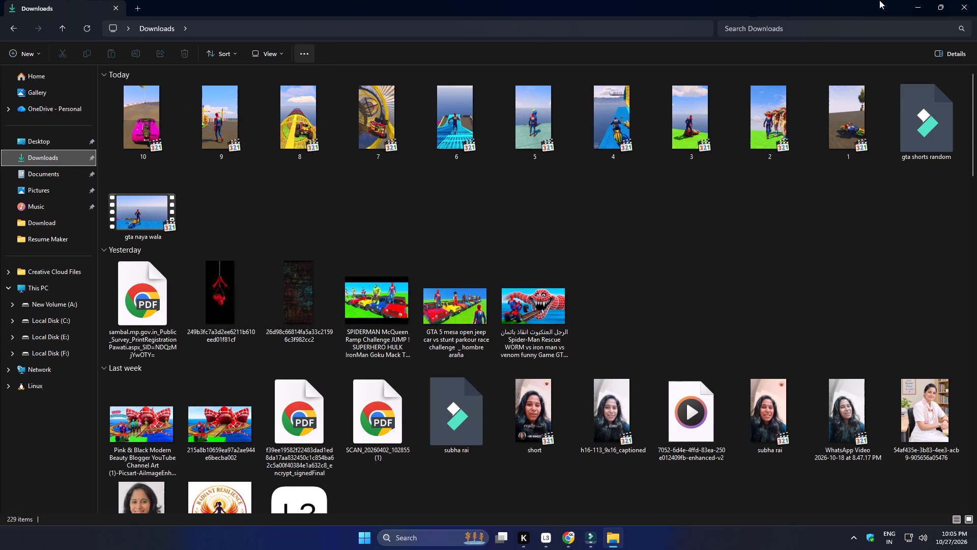
{"action": "left_click", "coordinate": [917, 2]}
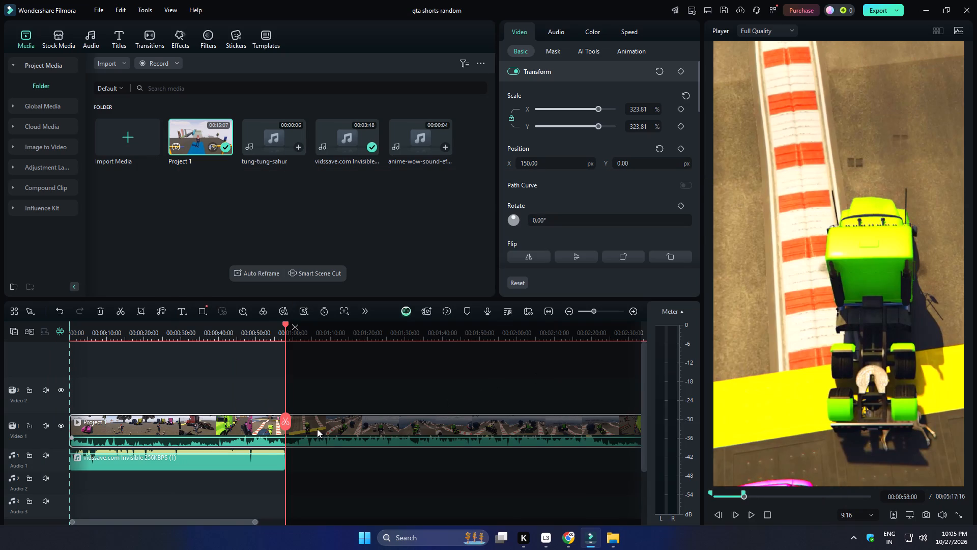
Split the moved Project 1 footage at 00:00:58:00 to cut off the eleventh segment.
{"action": "left_click", "coordinate": [288, 422]}
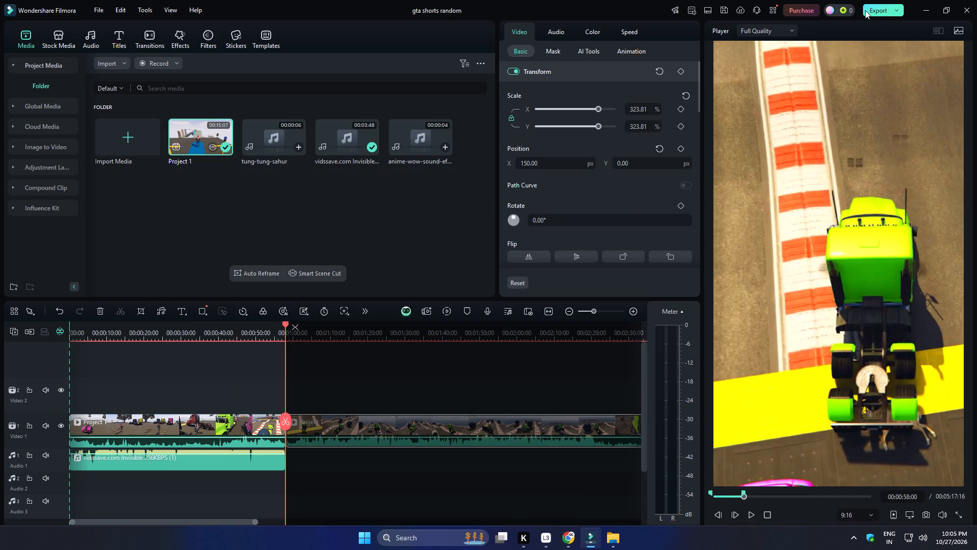
Export the marked range locally as an MP4 named 11 at Higher quality, and close the export window once it finishes.
{"action": "left_click", "coordinate": [865, 10]}
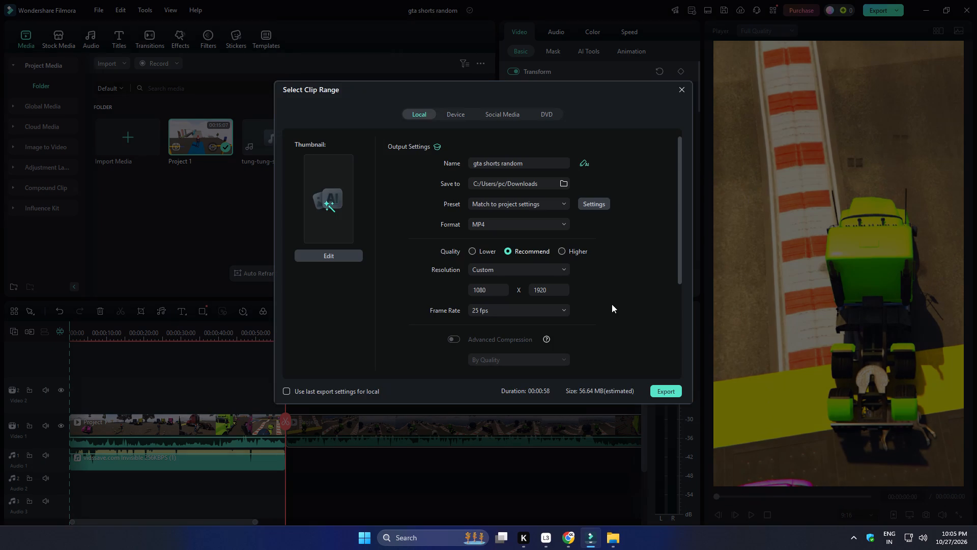
{"action": "left_click_drag", "start_coordinate": [526, 165], "coordinate": [460, 165]}
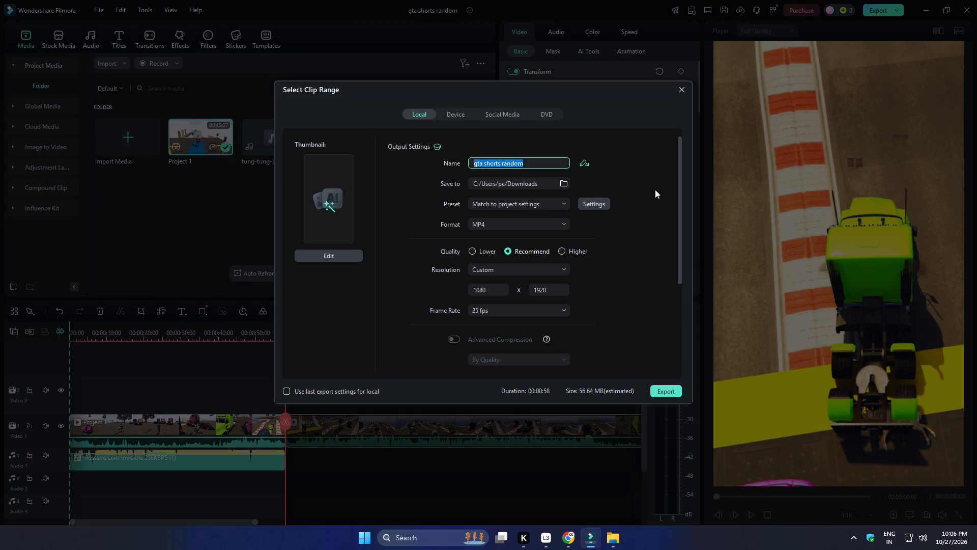
{"action": "key", "text": "1"}
{"action": "key", "text": "1"}
{"action": "left_click", "coordinate": [563, 254]}
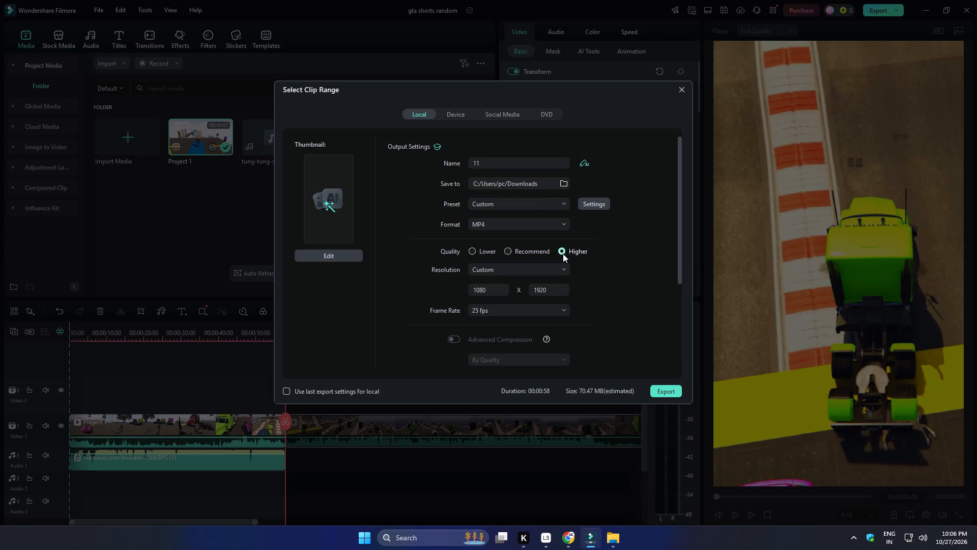
{"action": "left_click", "coordinate": [662, 392]}
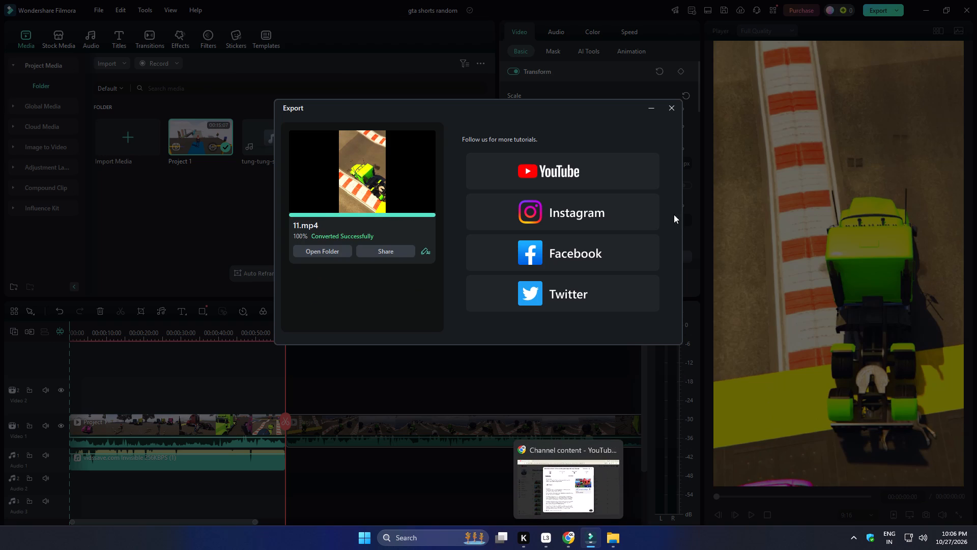
{"action": "left_click", "coordinate": [674, 110]}
Delete the exported eleventh segment from Video 1 and move the remaining Project 1 footage to the timeline start.
{"action": "left_click", "coordinate": [216, 420]}
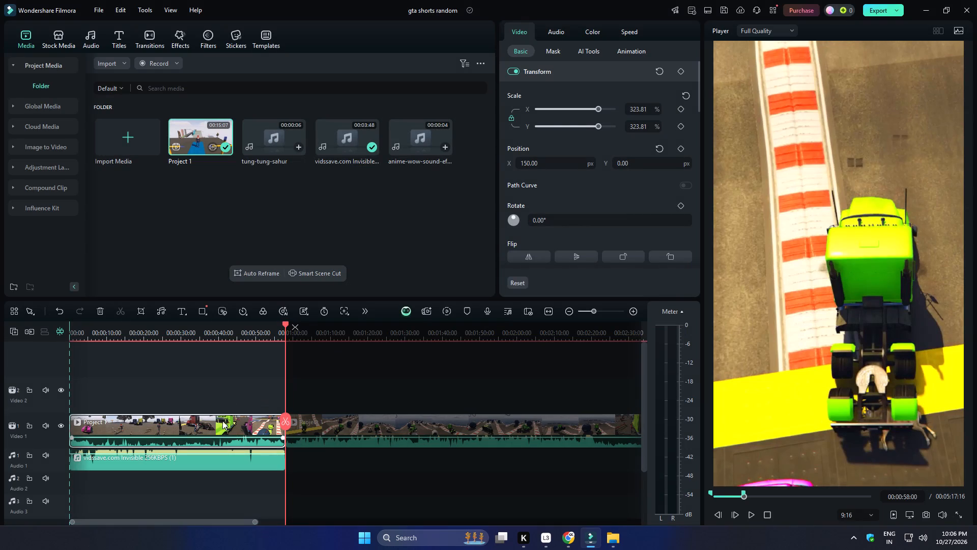
{"action": "key", "text": "Delete"}
{"action": "left_click_drag", "start_coordinate": [536, 419], "coordinate": [38, 443]}
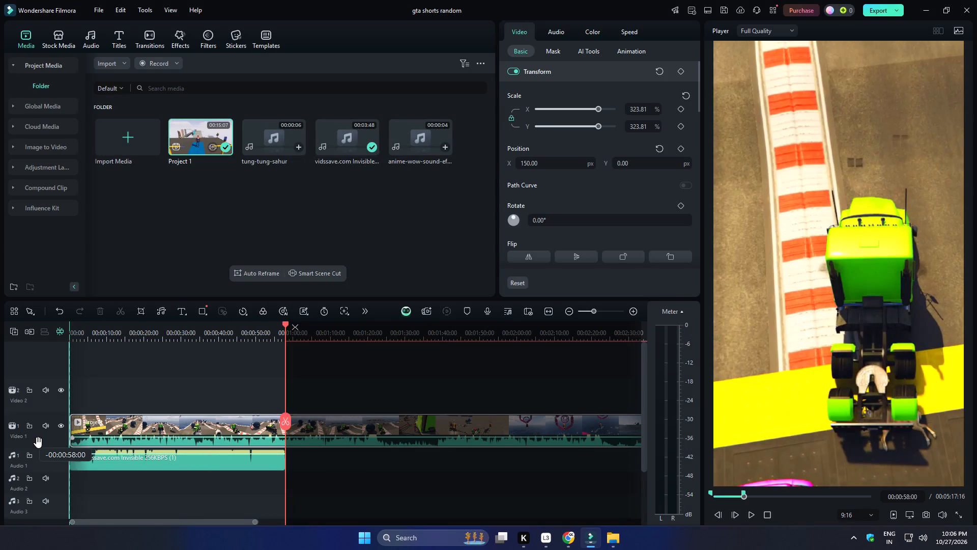
{"action": "left_click_drag", "start_coordinate": [38, 443], "coordinate": [38, 443]}
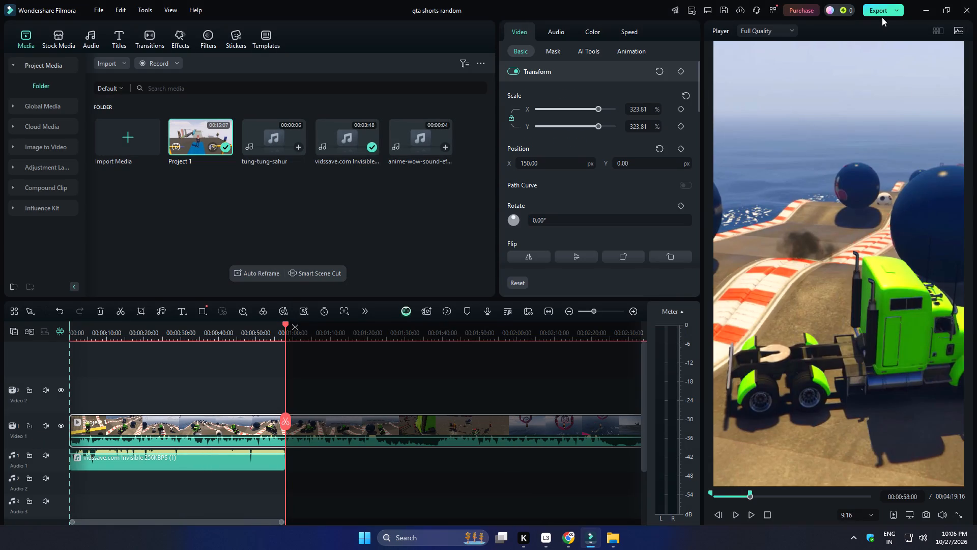
Split the moved Project 1 footage at 00:00:58:00 to cut off the twelfth segment.
{"action": "left_click", "coordinate": [286, 427]}
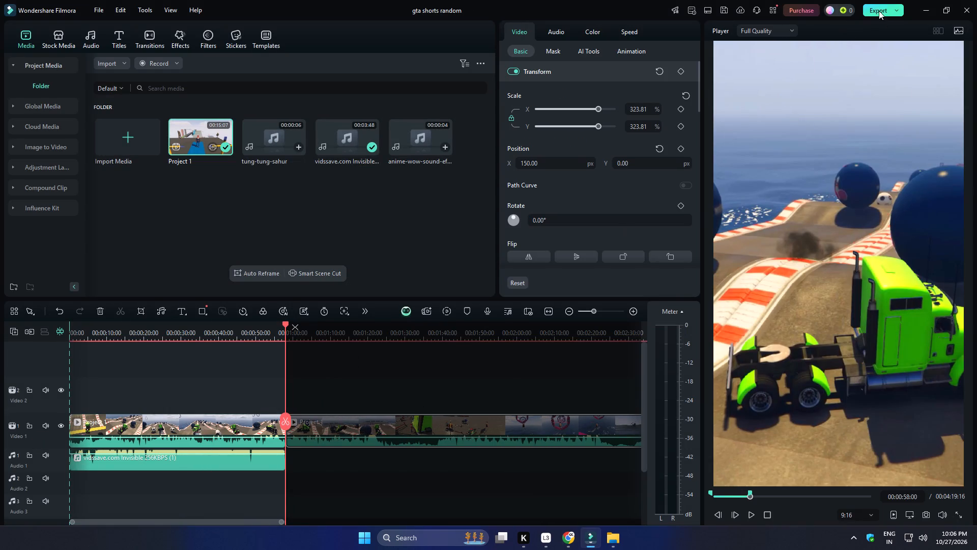
Export the marked range locally as an MP4 named 12 at Higher quality, and close the export window once it finishes.
{"action": "left_click", "coordinate": [883, 7]}
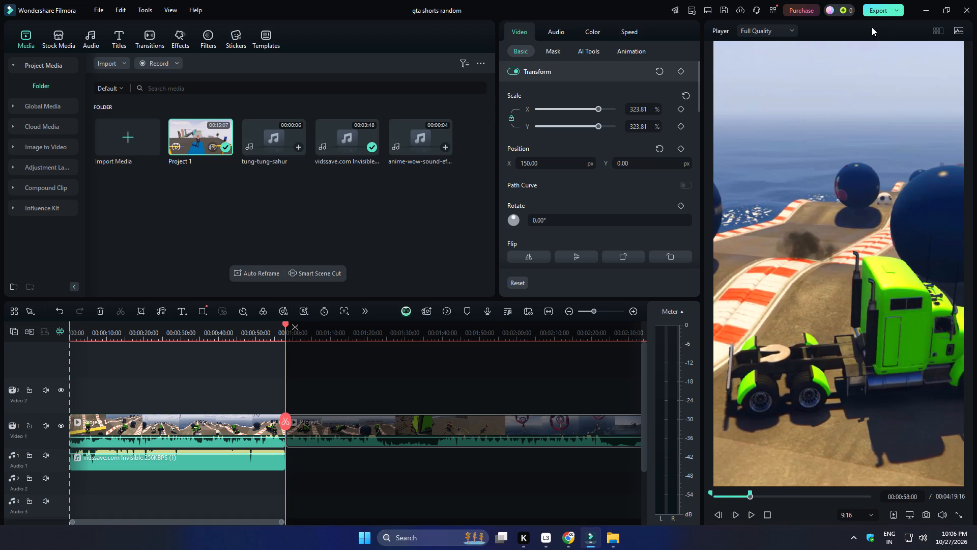
{"action": "left_click_drag", "start_coordinate": [545, 162], "coordinate": [458, 160]}
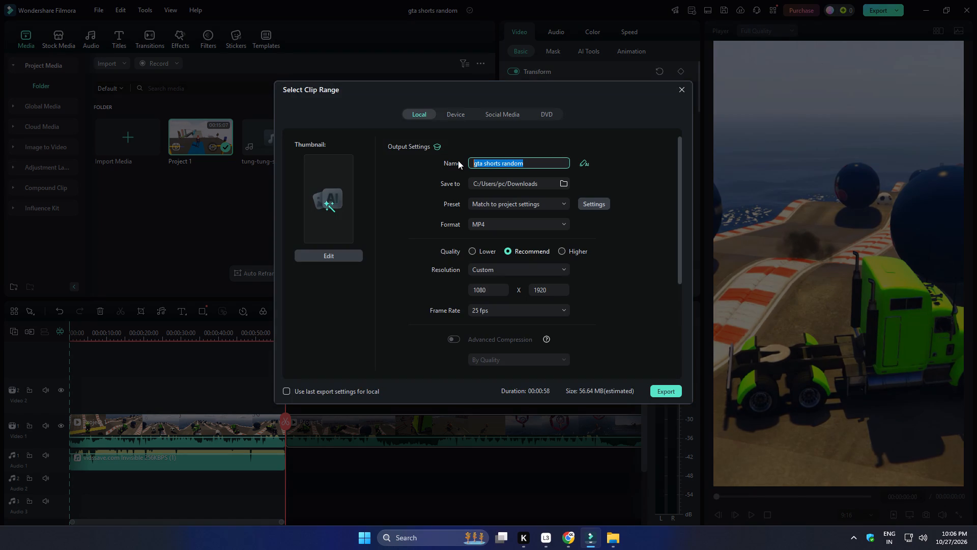
{"action": "key", "text": "1"}
{"action": "key", "text": "2"}
{"action": "left_click", "coordinate": [558, 250]}
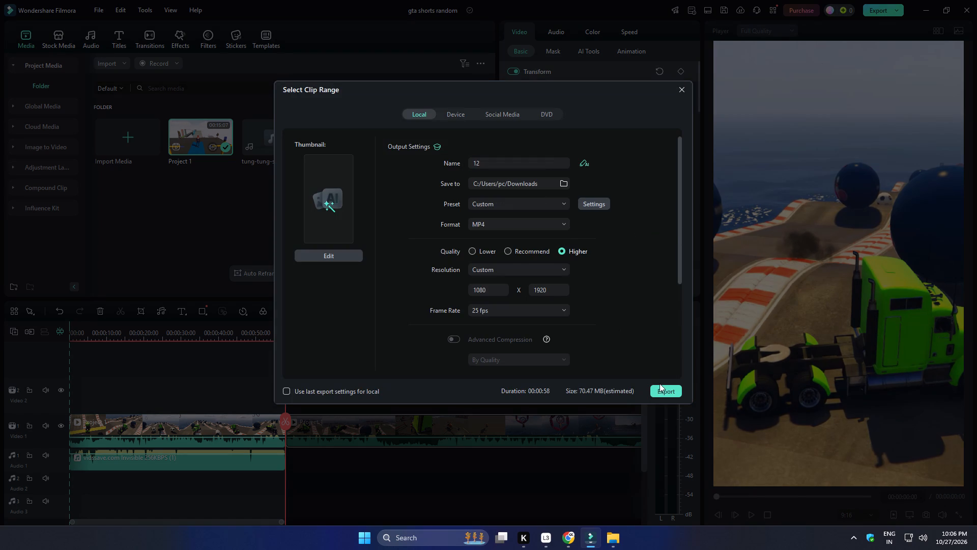
{"action": "left_click", "coordinate": [667, 395]}
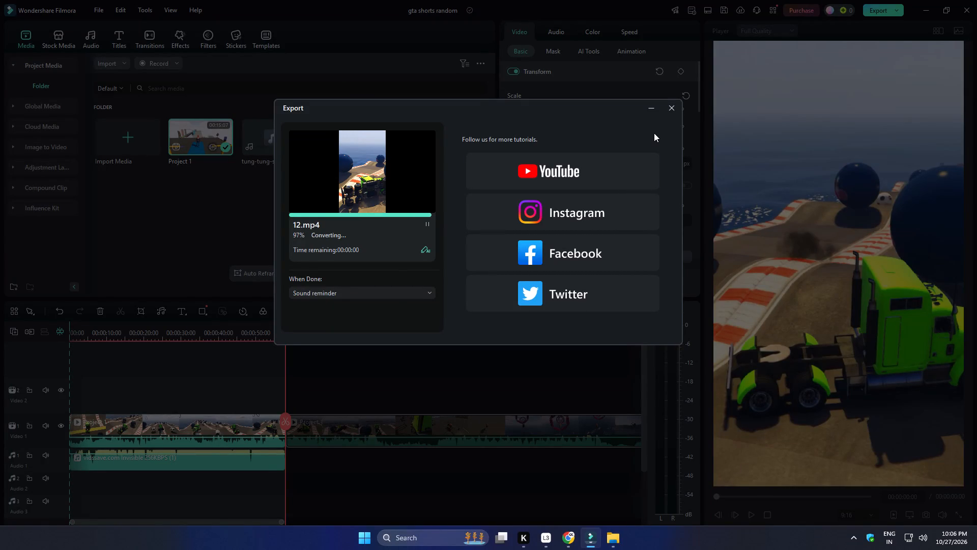
{"action": "left_click", "coordinate": [674, 107]}
Delete the exported twelfth segment from Video 1 and move the remaining Project 1 footage to the timeline start.
{"action": "left_click", "coordinate": [220, 422]}
{"action": "key", "text": "Delete"}
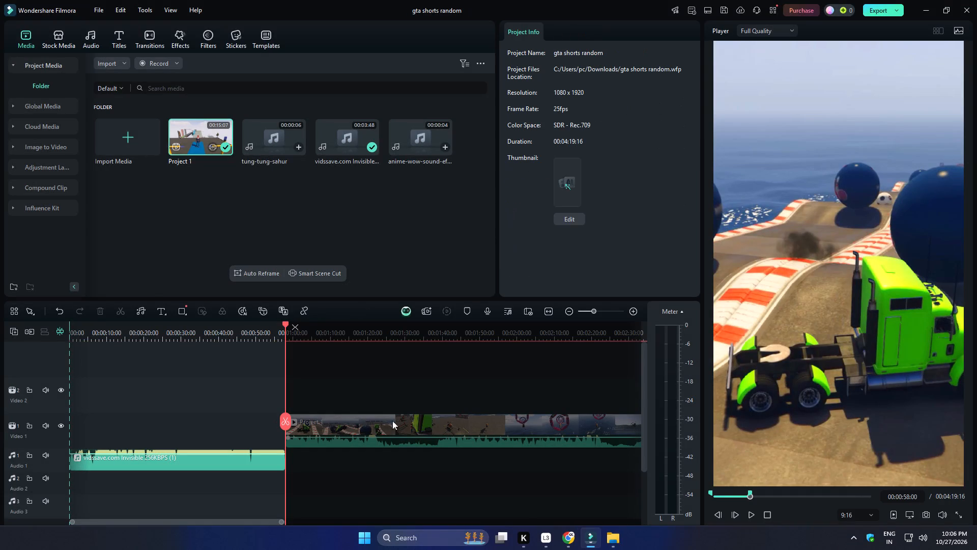
{"action": "left_click_drag", "start_coordinate": [578, 426], "coordinate": [170, 446]}
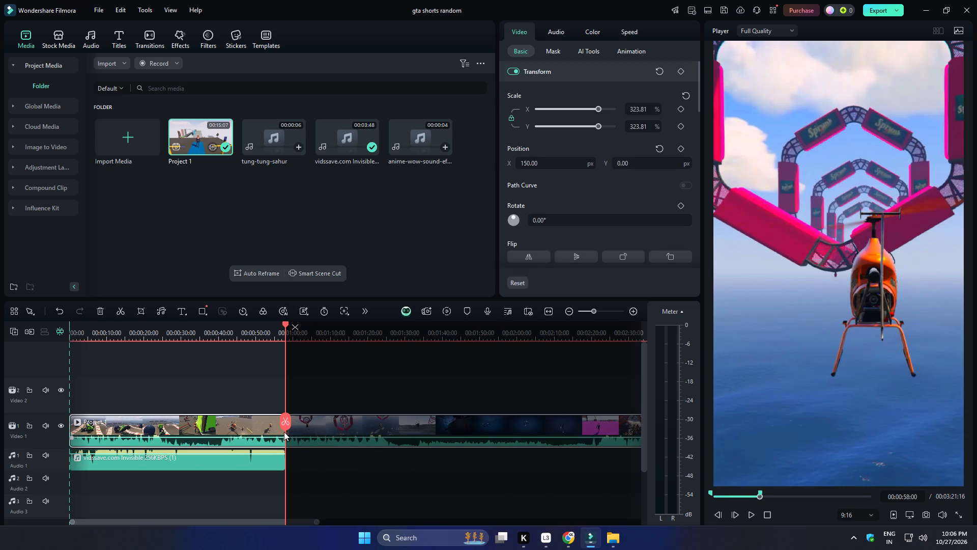
Split the moved Project 1 footage at 00:00:58:00 to cut off the thirteenth segment.
{"action": "left_click", "coordinate": [287, 424]}
Export the marked range locally as an MP4 named 13 at Higher quality, and close the export window once it finishes.
{"action": "left_click", "coordinate": [875, 13]}
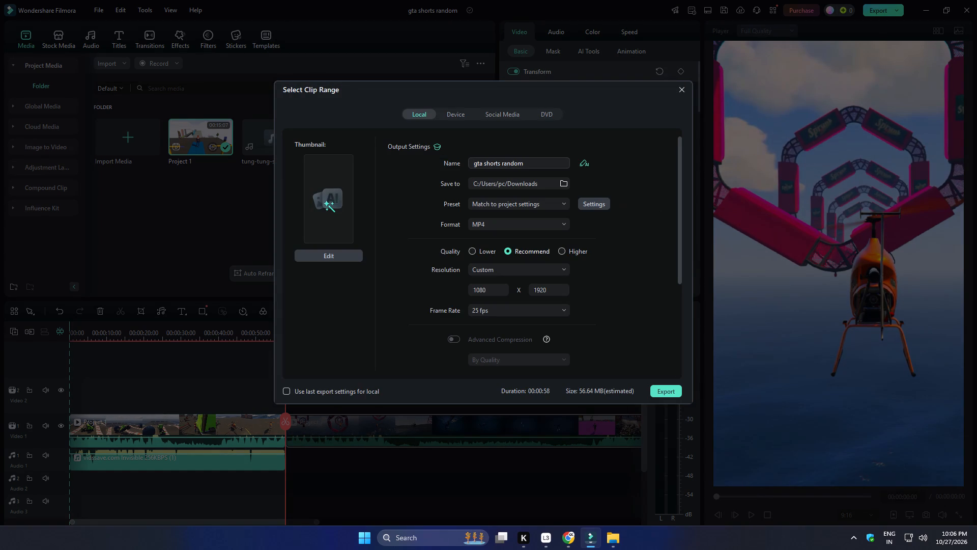
{"action": "left_click_drag", "start_coordinate": [537, 164], "coordinate": [415, 173]}
{"action": "left_click_drag", "start_coordinate": [527, 163], "coordinate": [461, 166]}
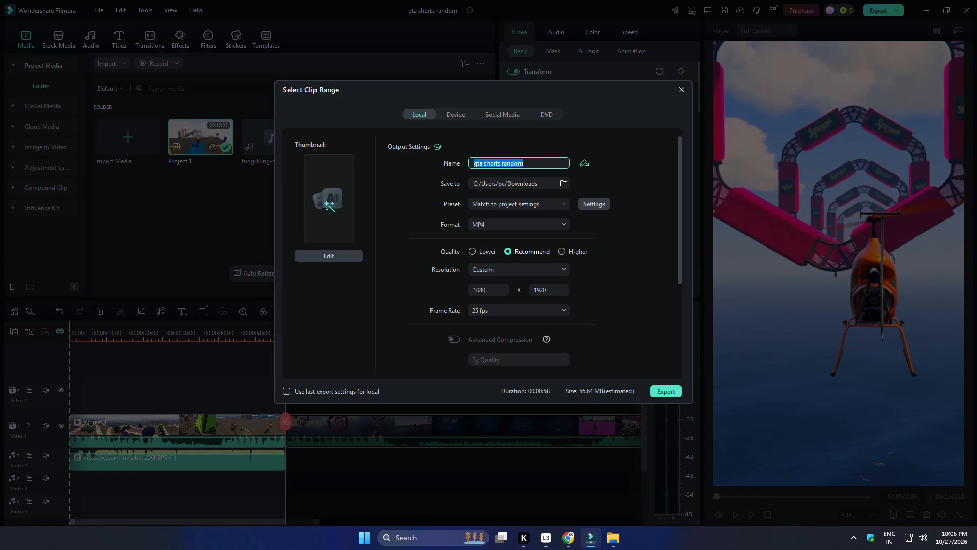
{"action": "left_click_drag", "start_coordinate": [461, 166], "coordinate": [460, 166]}
{"action": "key", "text": "1"}
{"action": "key", "text": "3"}
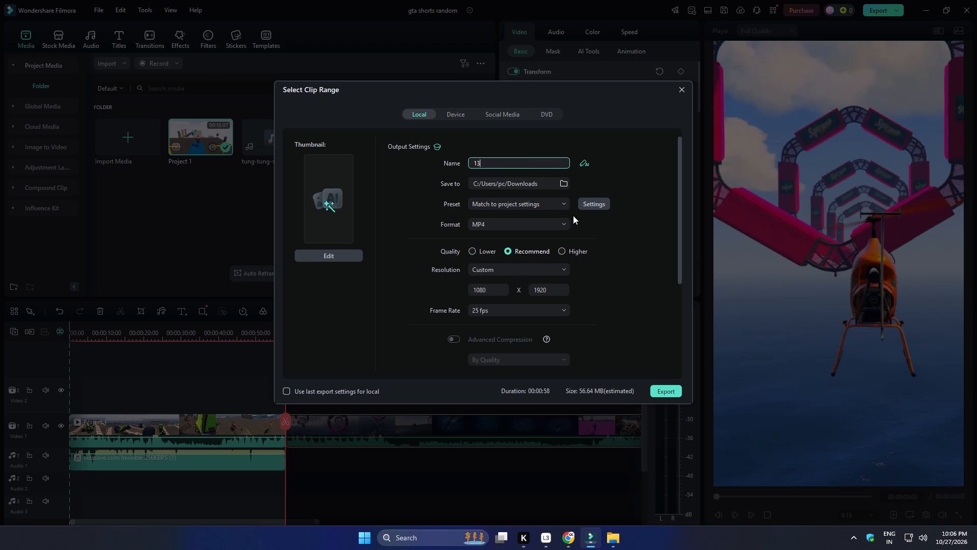
{"action": "left_click", "coordinate": [566, 254]}
{"action": "left_click", "coordinate": [669, 395]}
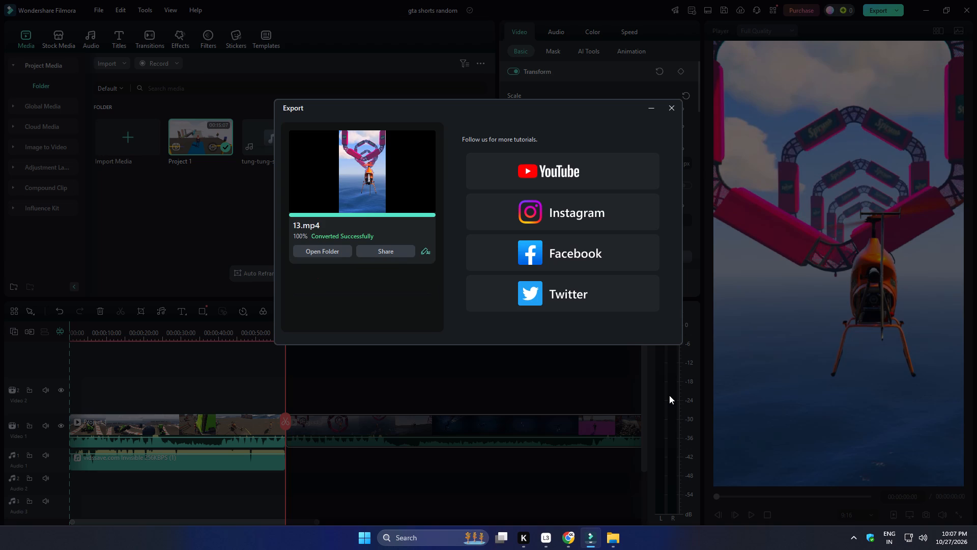
{"action": "left_click", "coordinate": [675, 106]}
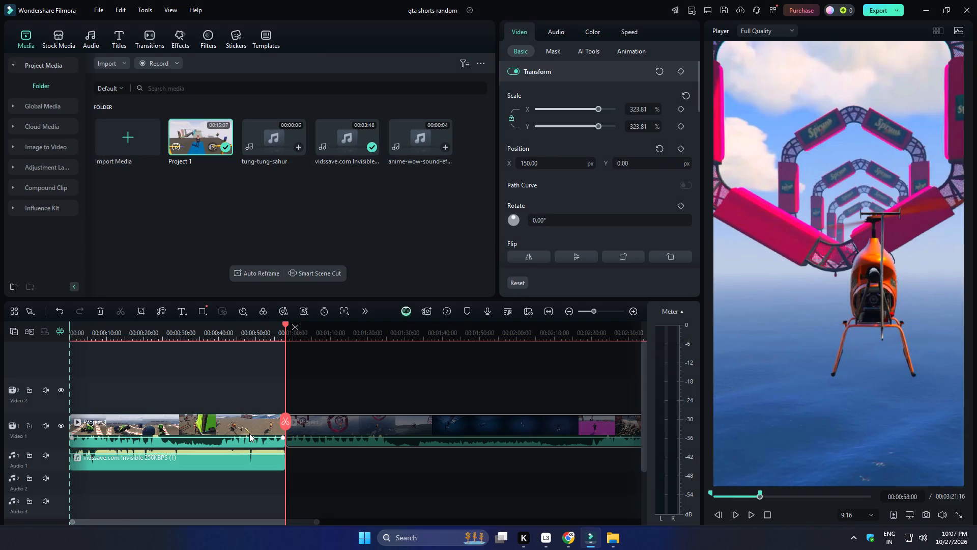
Delete the exported thirteenth segment from Video 1 and move the remaining Project 1 footage to the timeline start.
{"action": "left_click", "coordinate": [249, 433]}
{"action": "key", "text": "Delete"}
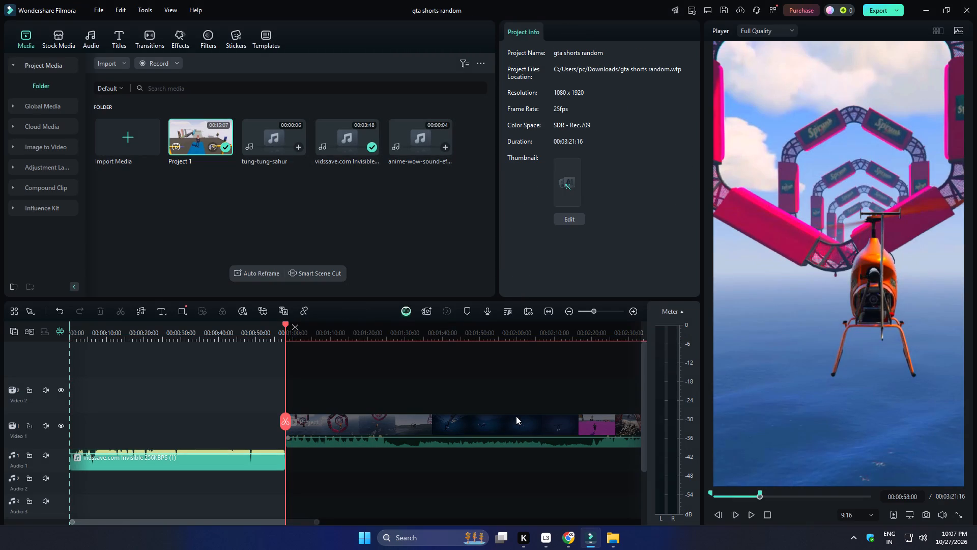
{"action": "left_click_drag", "start_coordinate": [586, 422], "coordinate": [217, 449]}
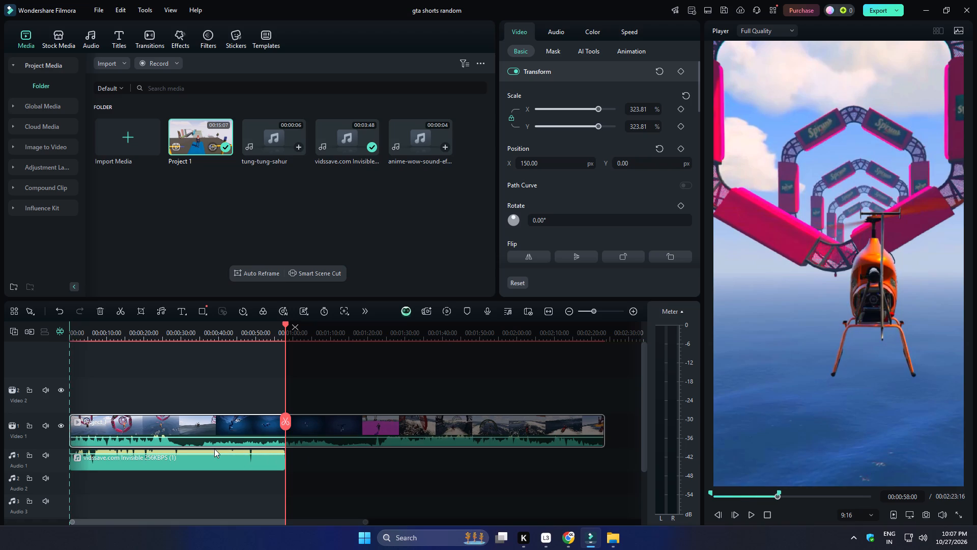
Split the moved Project 1 footage at 00:00:58:00 to cut off the fourteenth segment.
{"action": "left_click", "coordinate": [289, 418]}
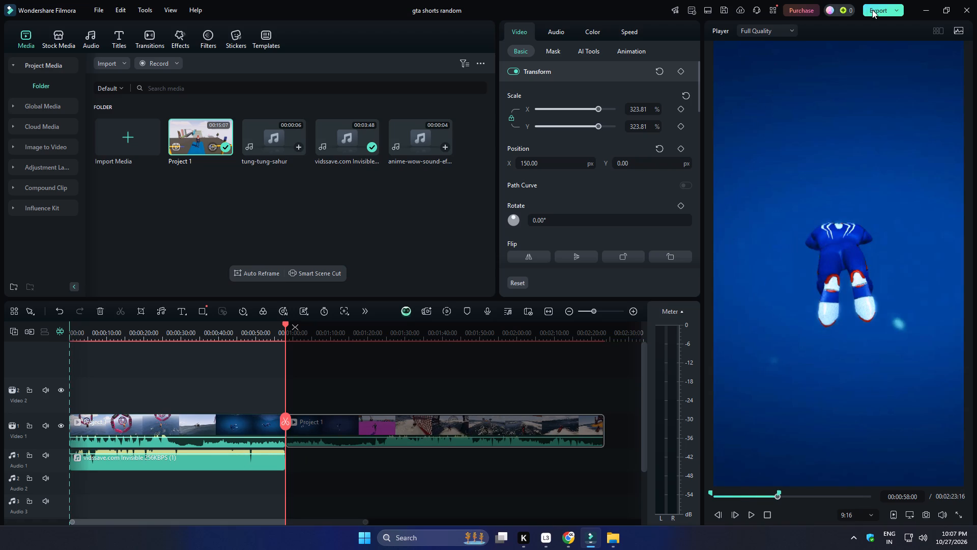
Export the marked range locally as an MP4 named 14 at Higher quality, and close the export window once it finishes.
{"action": "left_click", "coordinate": [872, 10]}
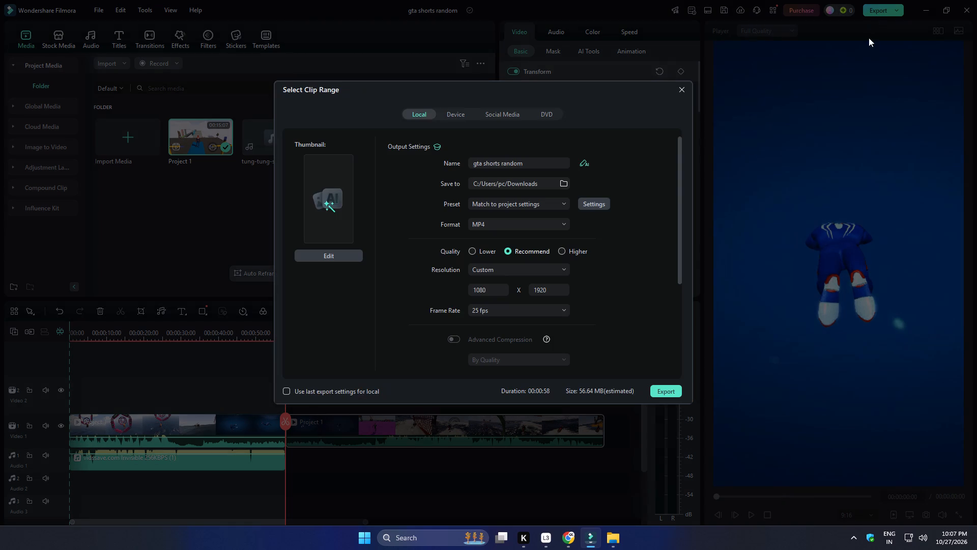
{"action": "left_click_drag", "start_coordinate": [558, 166], "coordinate": [376, 170]}
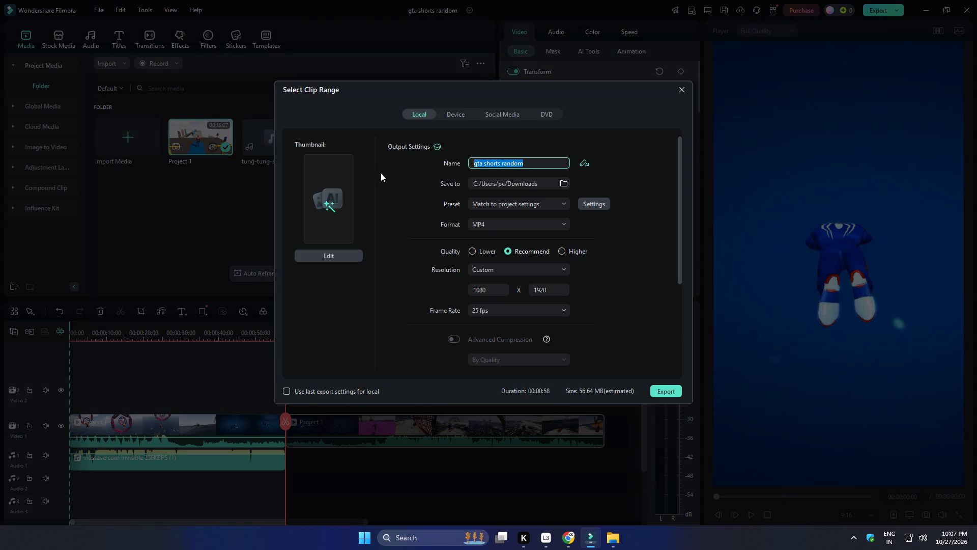
{"action": "key", "text": "1"}
{"action": "key", "text": "4"}
{"action": "left_click", "coordinate": [560, 254]}
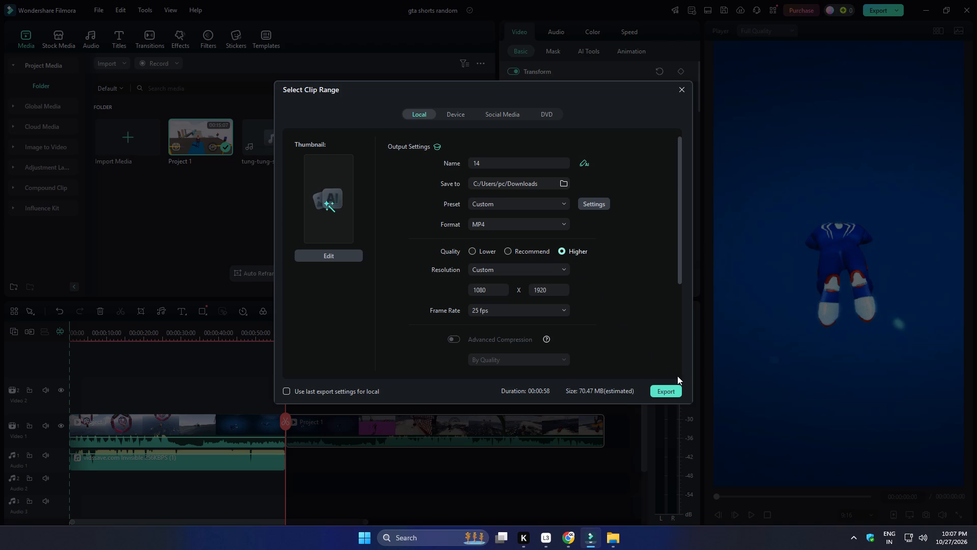
{"action": "left_click", "coordinate": [666, 389]}
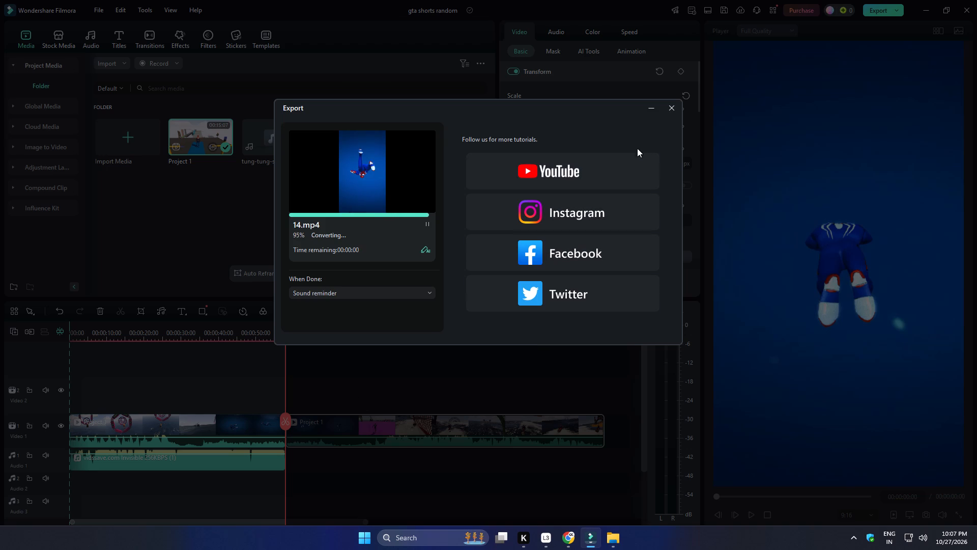
{"action": "left_click", "coordinate": [668, 109]}
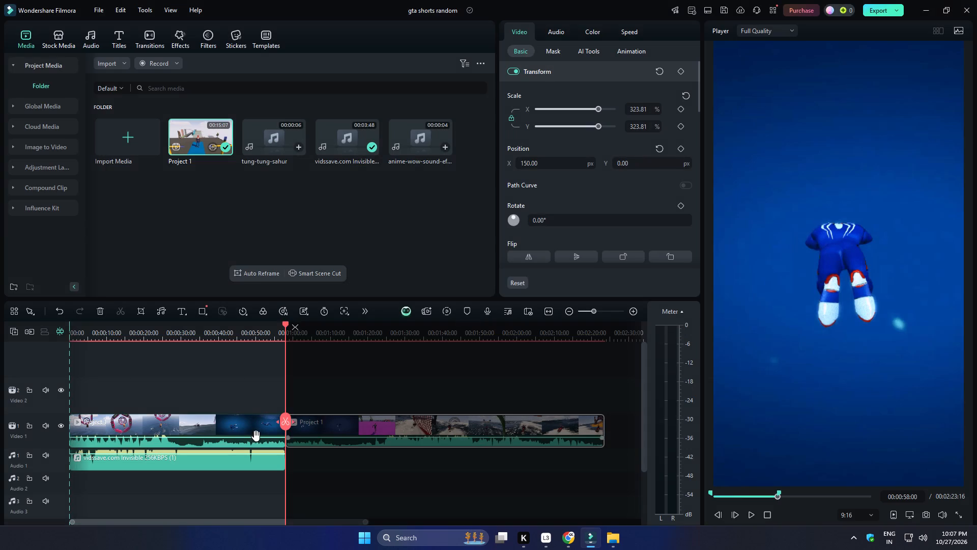
Delete the exported fourteenth segment from Video 1 and move the remaining Project 1 footage to the timeline start.
{"action": "left_click", "coordinate": [252, 431]}
{"action": "key", "text": "Delete"}
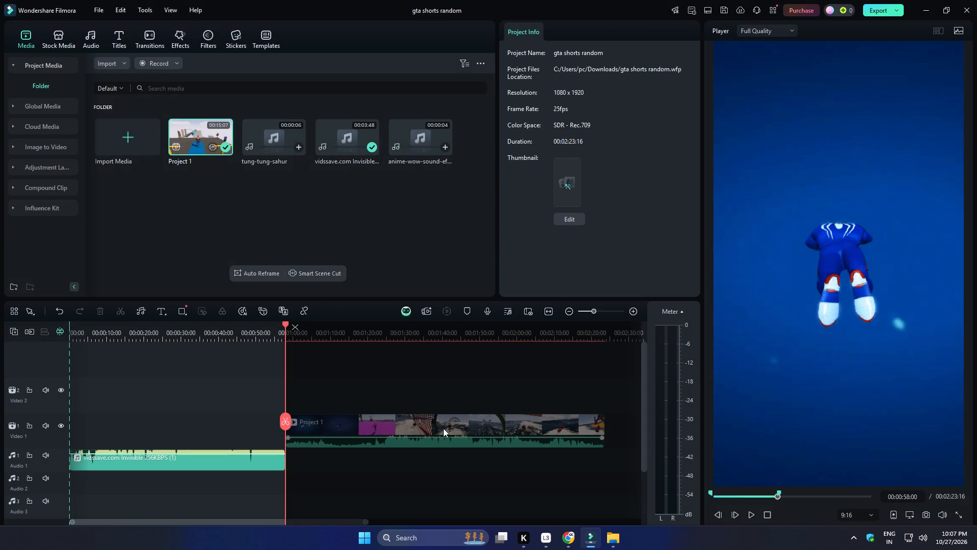
{"action": "left_click_drag", "start_coordinate": [526, 424], "coordinate": [150, 424]}
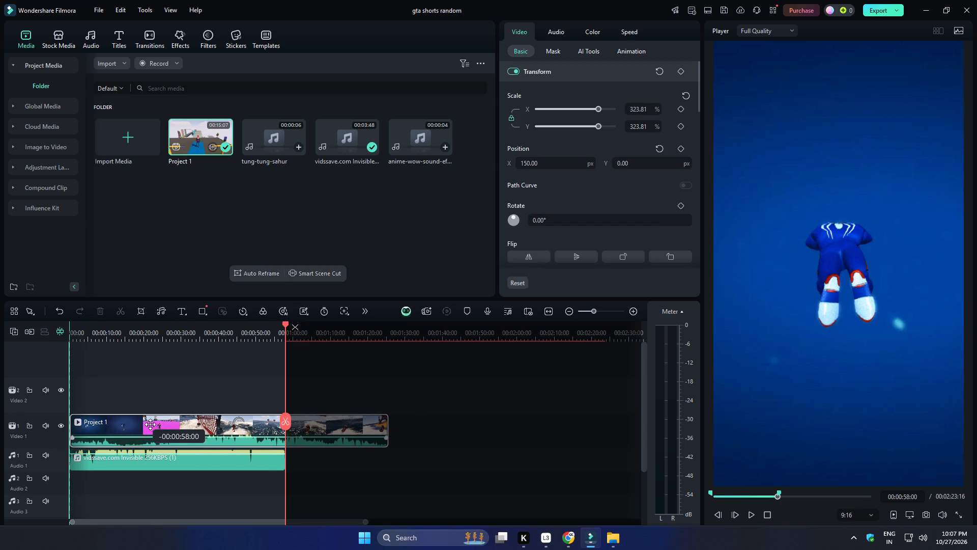
{"action": "left_click_drag", "start_coordinate": [150, 424], "coordinate": [112, 424]}
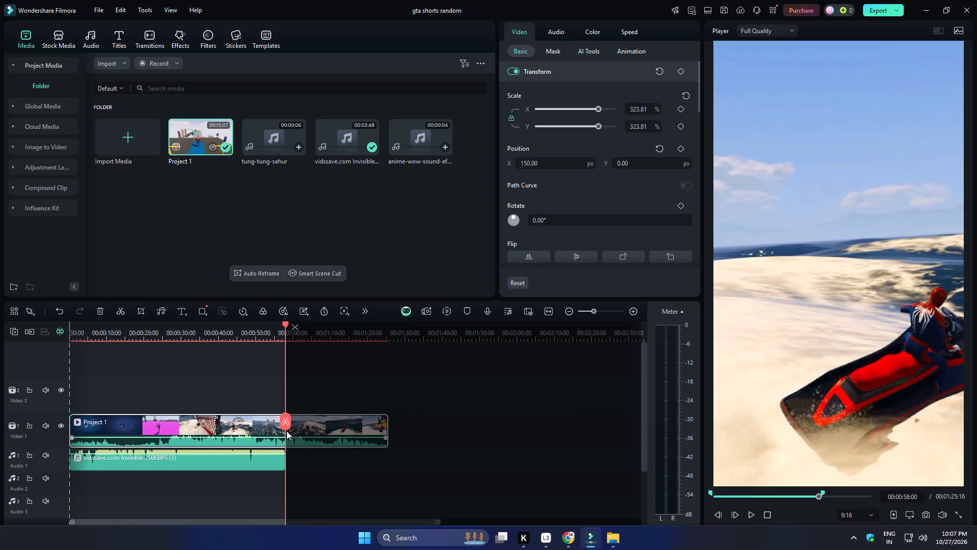
Split the moved Project 1 footage at 00:00:58:00 to cut off the fifteenth segment.
{"action": "left_click", "coordinate": [286, 428]}
Export the marked range locally as an MP4 named 15 at Higher quality, and close the export window once it finishes.
{"action": "left_click", "coordinate": [881, 9]}
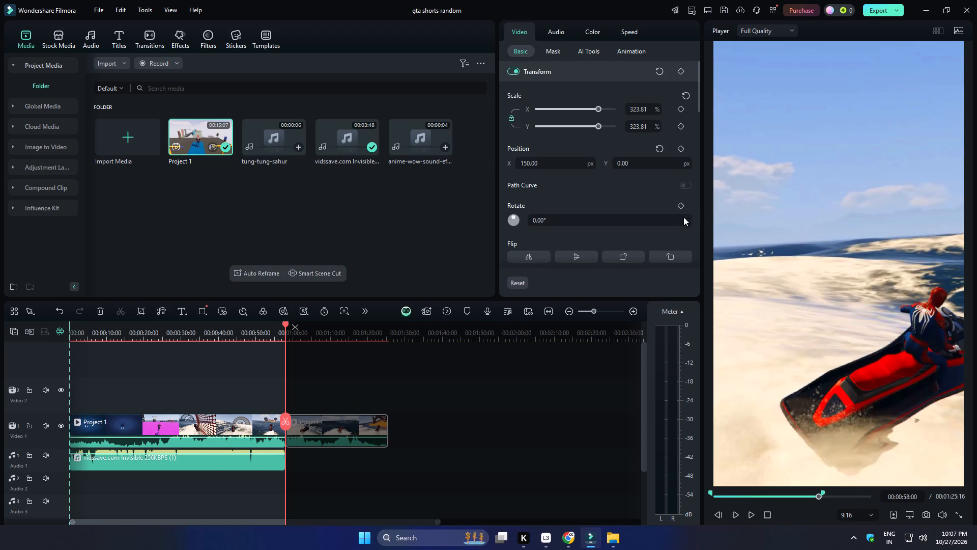
{"action": "left_click_drag", "start_coordinate": [540, 168], "coordinate": [462, 170]}
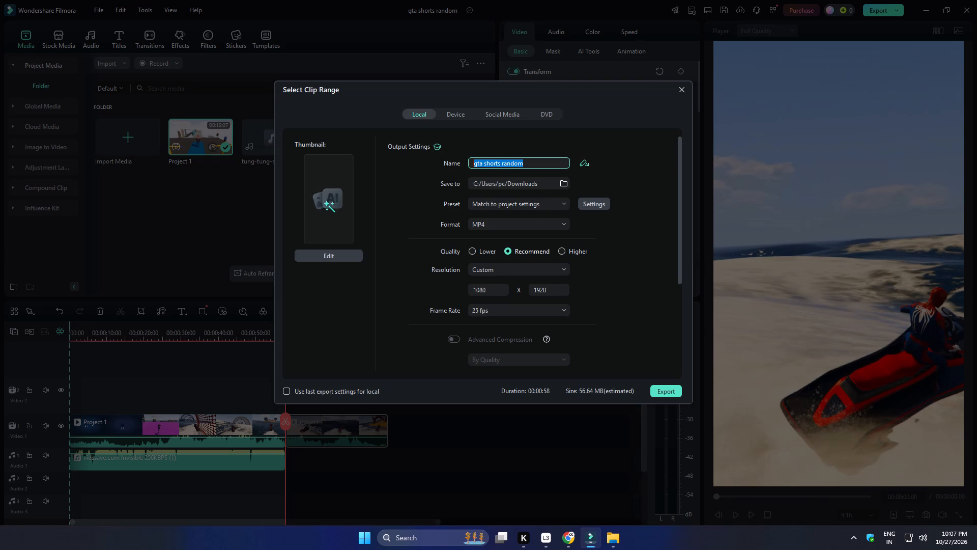
{"action": "left_click_drag", "start_coordinate": [462, 170], "coordinate": [461, 170]}
{"action": "type", "text": "15"}
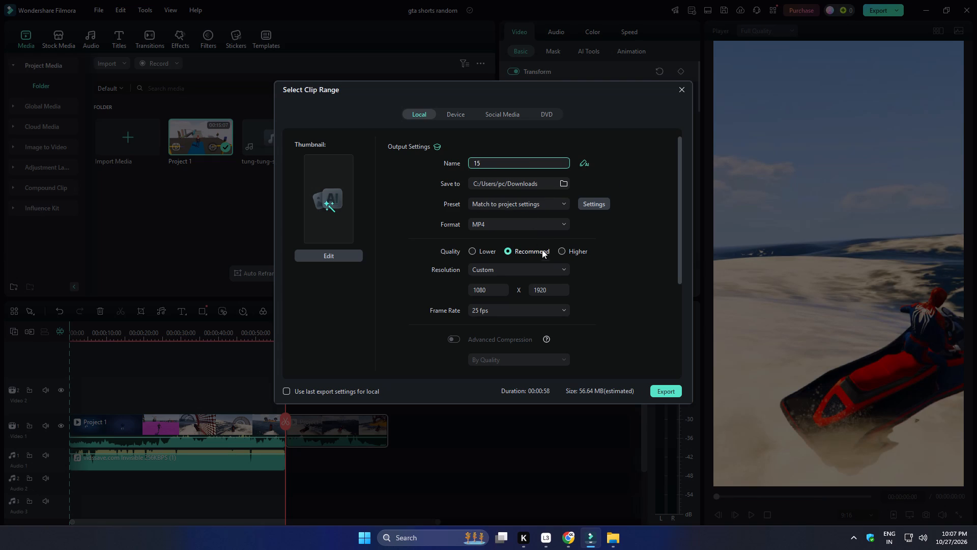
{"action": "left_click", "coordinate": [561, 250]}
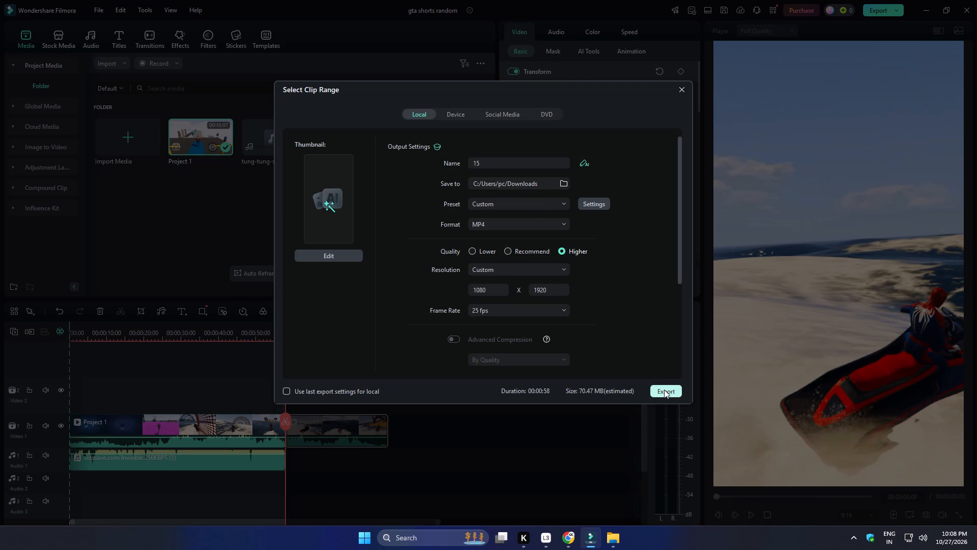
{"action": "left_click", "coordinate": [664, 390]}
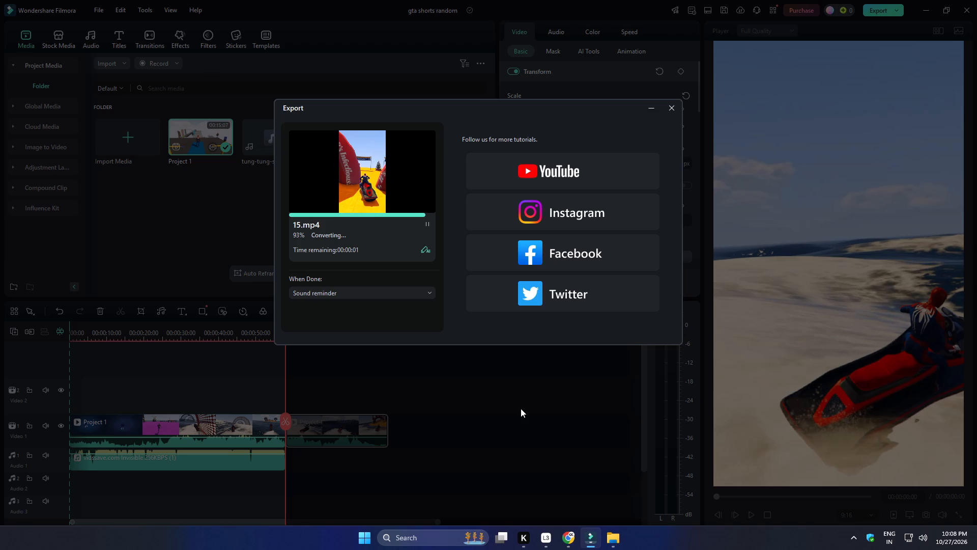
{"action": "left_click", "coordinate": [676, 108]}
Delete the exported fifteenth segment from Video 1 and move the last remaining Project 1 footage to the timeline start.
{"action": "left_click", "coordinate": [223, 420]}
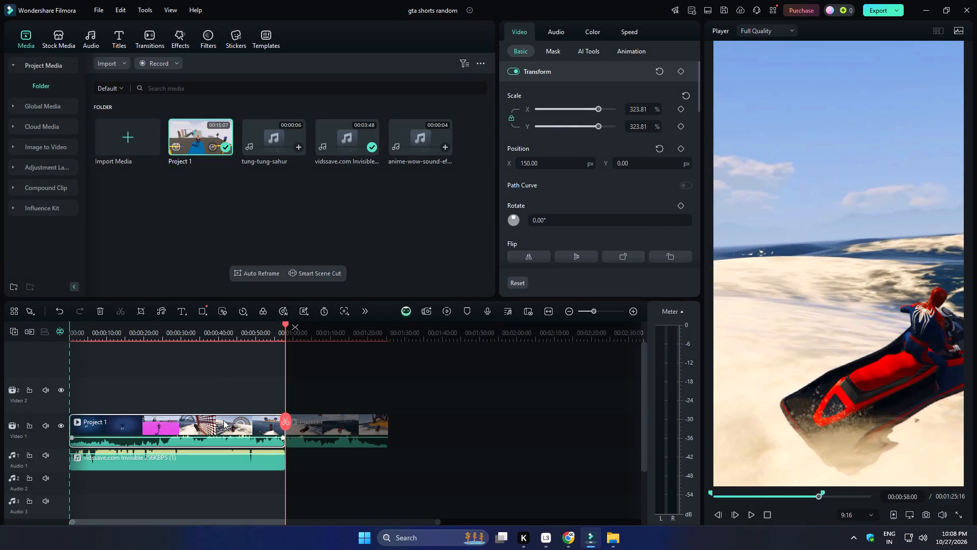
{"action": "key", "text": "Delete"}
{"action": "left_click_drag", "start_coordinate": [353, 420], "coordinate": [0, 418]}
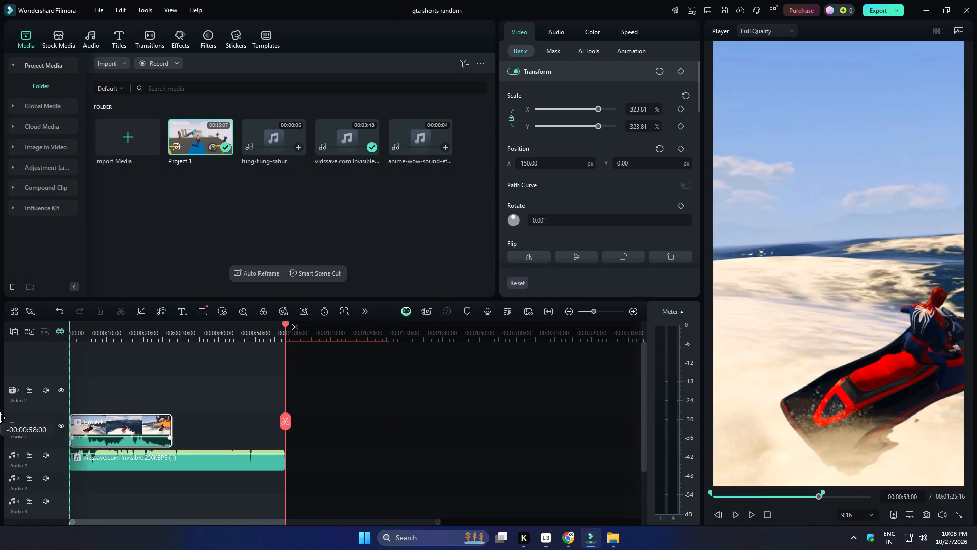
{"action": "left_click_drag", "start_coordinate": [0, 418], "coordinate": [0, 419]}
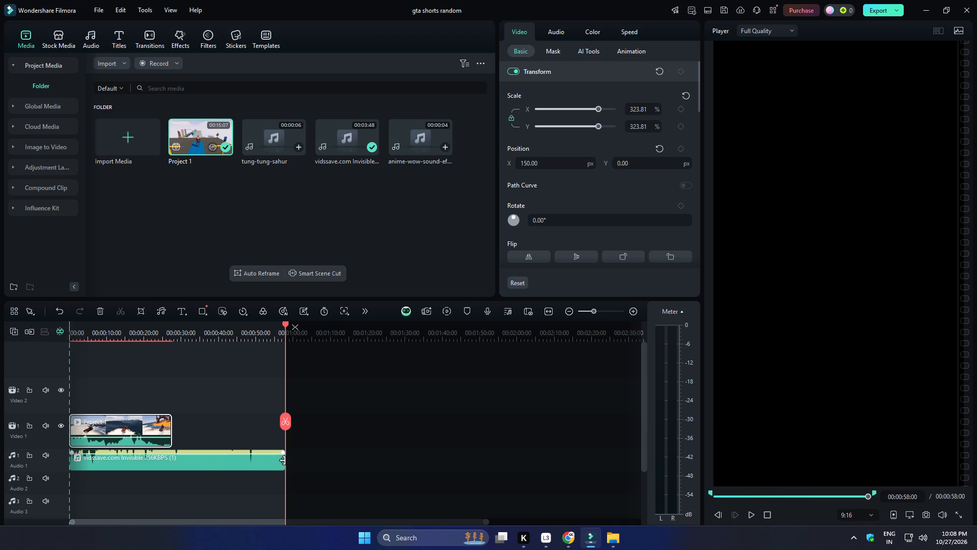
Trim the end of the Audio 1 music clip to match the end of the remaining Project 1 footage.
{"action": "left_click_drag", "start_coordinate": [284, 460], "coordinate": [171, 463]}
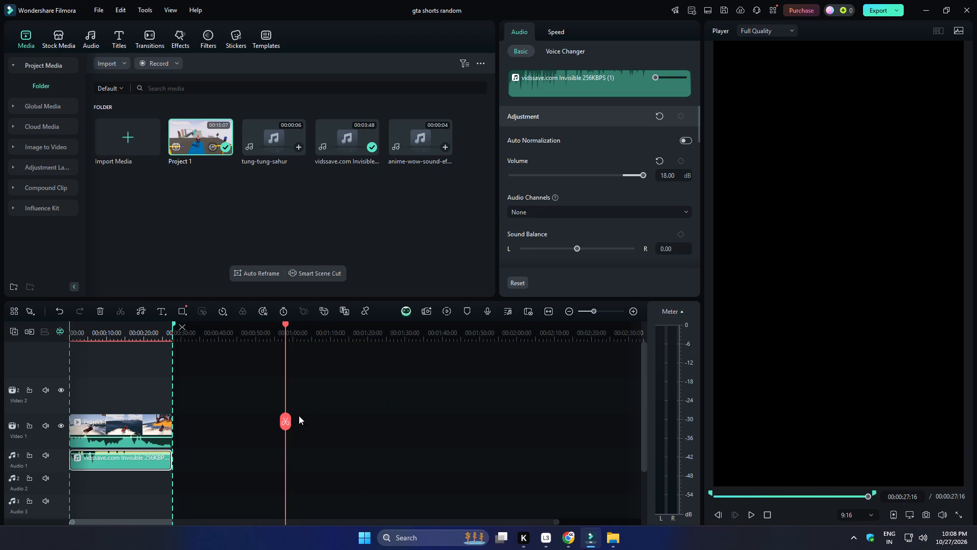
Place the playhead exactly at the end of the trimmed clips, at 00:00:27:16.
{"action": "left_click_drag", "start_coordinate": [280, 421], "coordinate": [173, 493]}
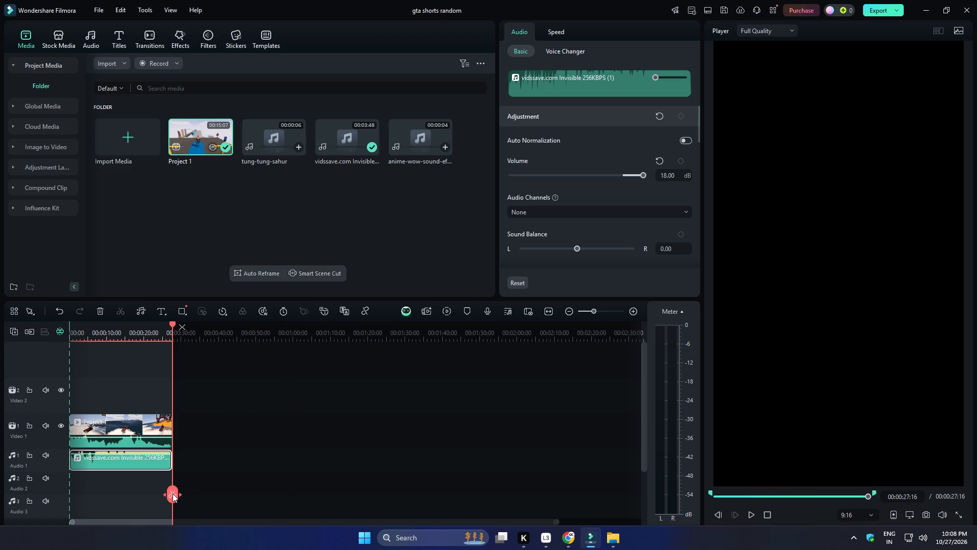
{"action": "left_click", "coordinate": [175, 493]}
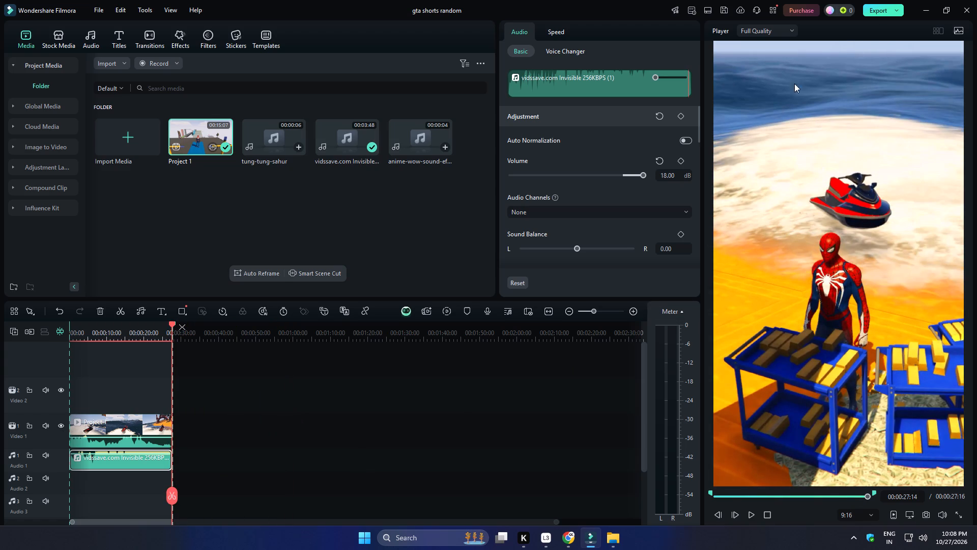
{"action": "scroll", "coordinate": [261, 387], "scroll_direction": "up", "scroll_amount": 20, "text": "ctrl"}
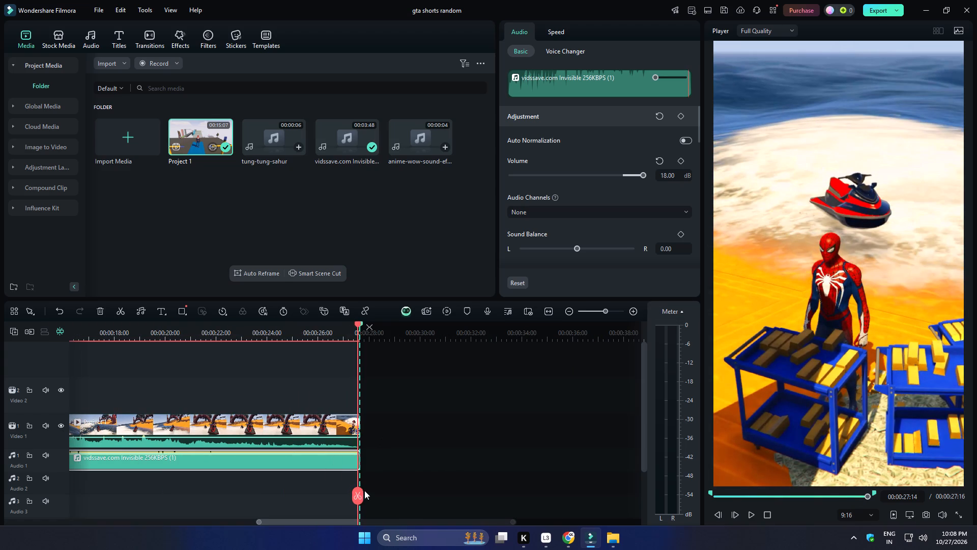
{"action": "left_click", "coordinate": [358, 497]}
{"action": "scroll", "coordinate": [387, 484], "scroll_direction": "up", "scroll_amount": 20, "text": "ctrl"}
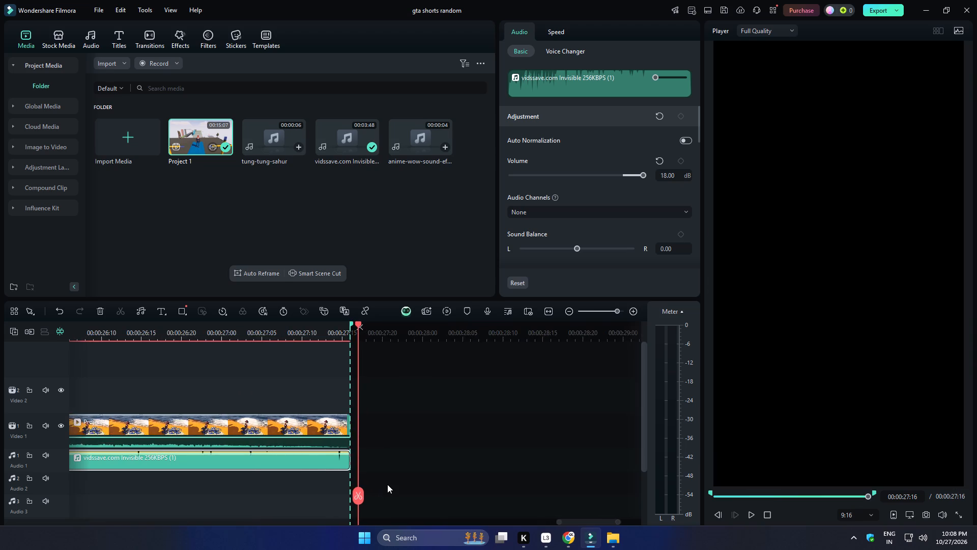
{"action": "scroll", "coordinate": [387, 484], "scroll_direction": "up", "scroll_amount": 20, "text": "ctrl"}
{"action": "scroll", "coordinate": [387, 484], "scroll_direction": "up", "scroll_amount": 2, "text": "ctrl"}
{"action": "left_click_drag", "start_coordinate": [359, 492], "coordinate": [342, 493]}
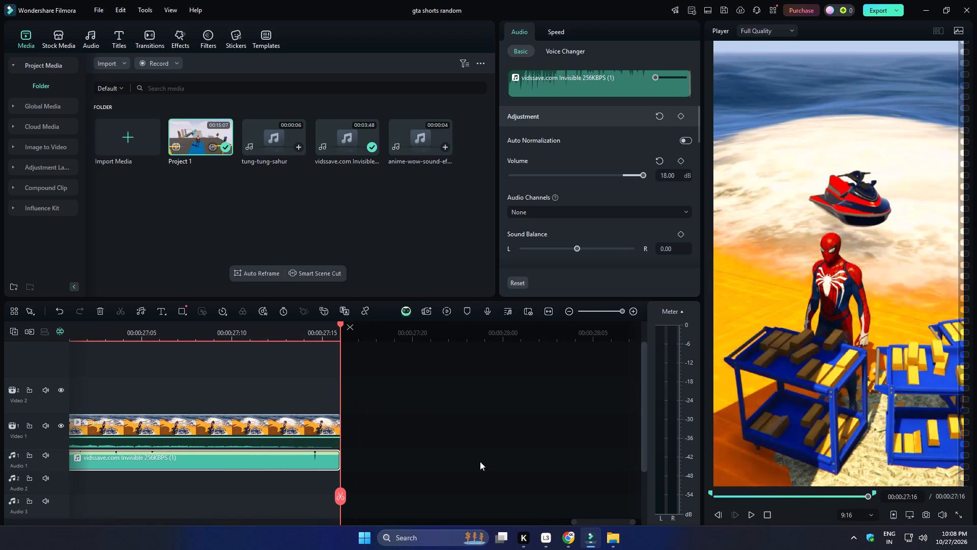
{"action": "scroll", "coordinate": [483, 453], "scroll_direction": "down", "scroll_amount": 20, "text": "ctrl"}
{"action": "scroll", "coordinate": [483, 453], "scroll_direction": "down", "scroll_amount": 20, "text": "ctrl"}
{"action": "scroll", "coordinate": [483, 453], "scroll_direction": "down", "scroll_amount": 7, "text": "ctrl"}
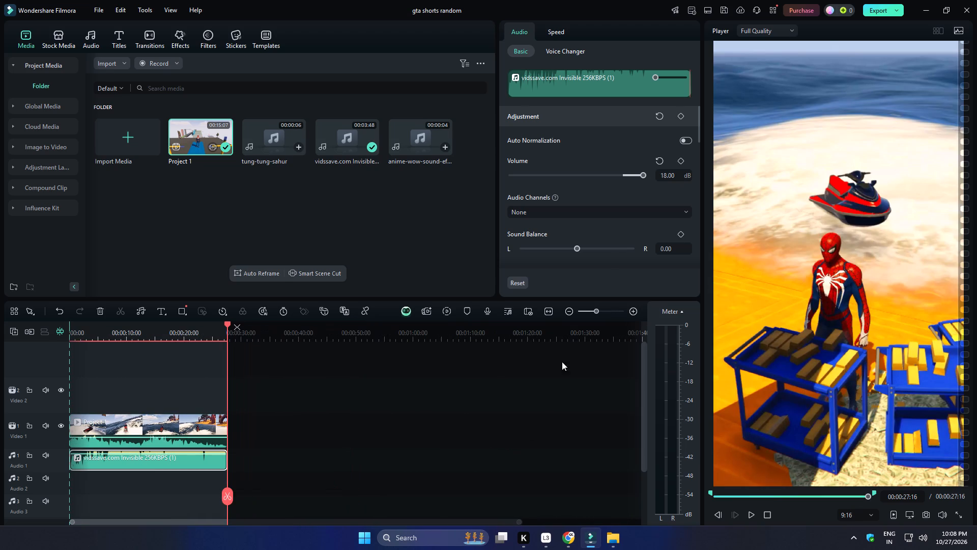
Export the final segment locally as an MP4 named 16 at Higher quality.
{"action": "left_click", "coordinate": [878, 10]}
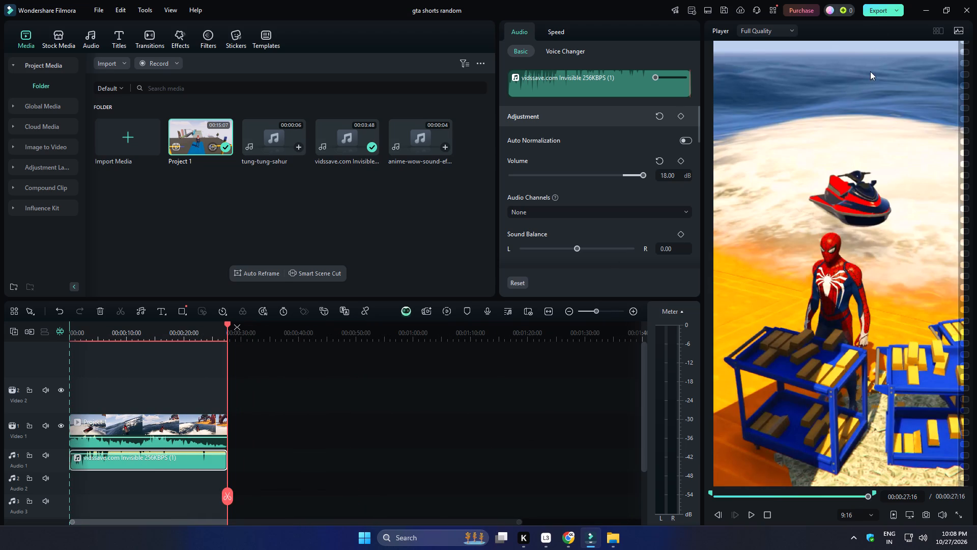
{"action": "left_click_drag", "start_coordinate": [556, 163], "coordinate": [435, 163]}
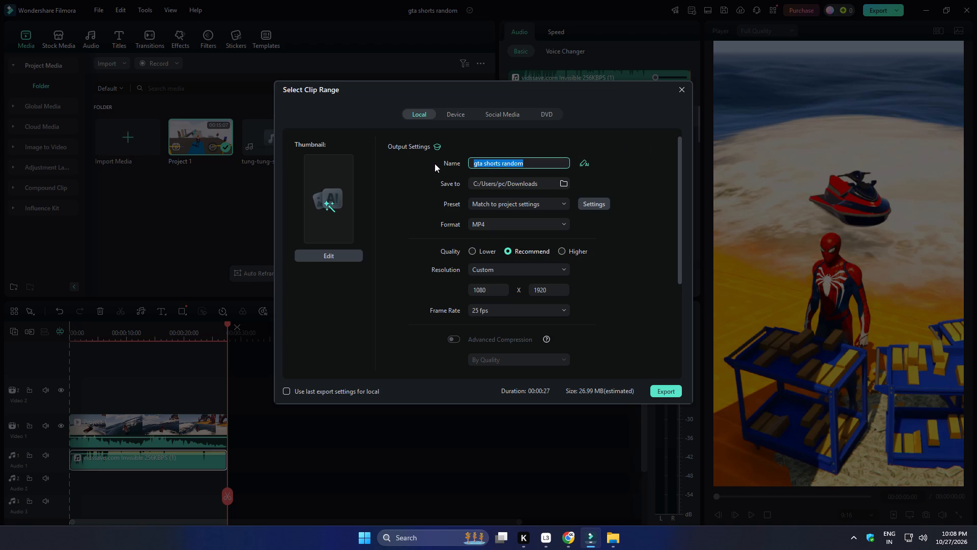
{"action": "key", "text": "1"}
{"action": "key", "text": "6"}
{"action": "left_click", "coordinate": [562, 254]}
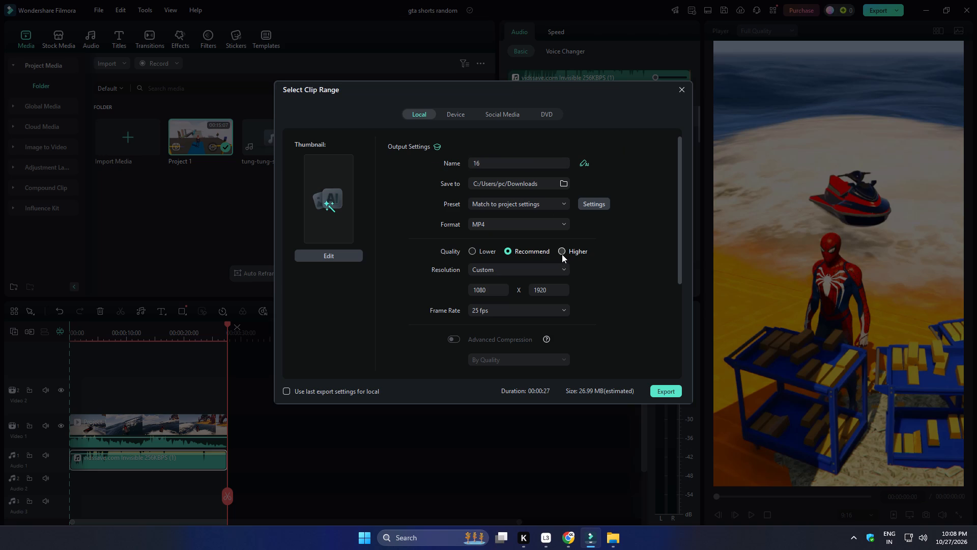
{"action": "left_click", "coordinate": [669, 394]}
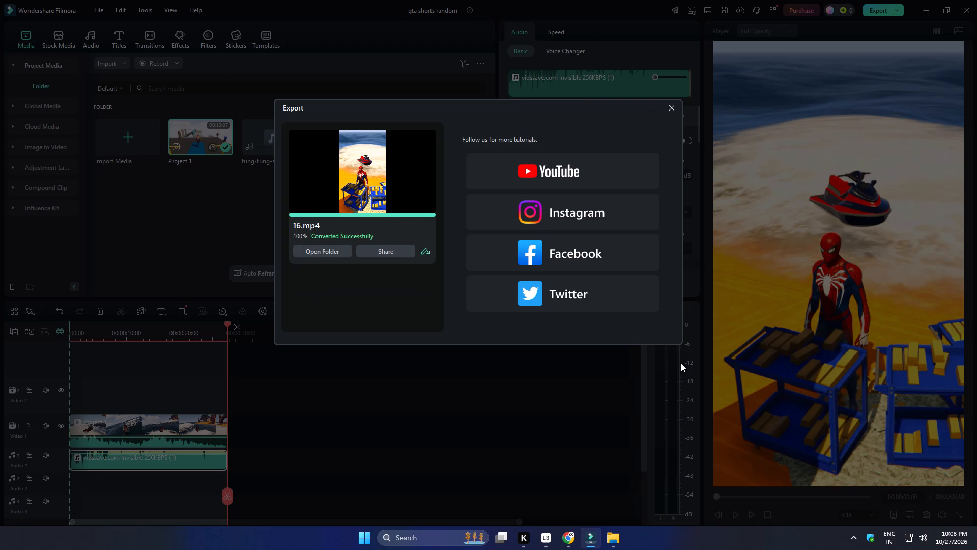
Dismiss the finished export, save the gta shorts random project, and close Filmora.
{"action": "left_click", "coordinate": [671, 108]}
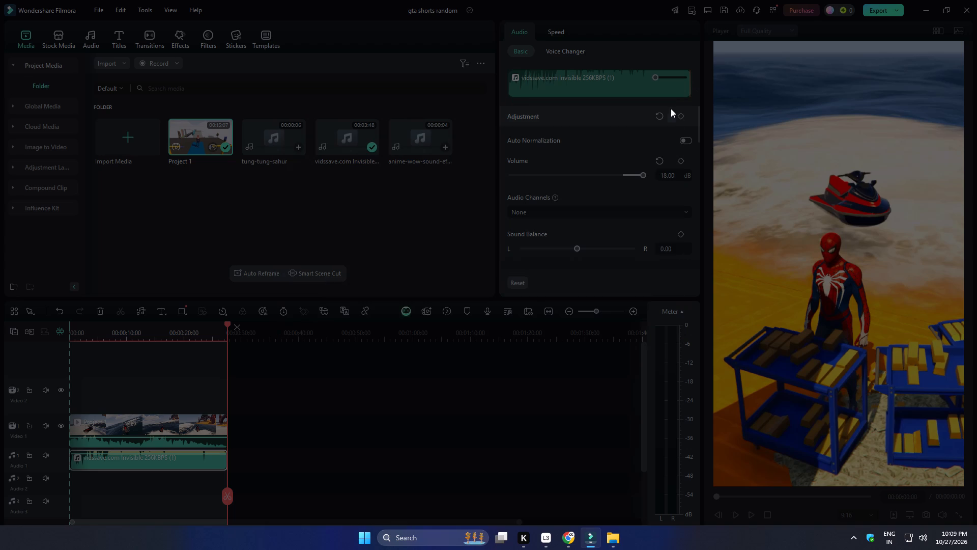
{"action": "left_click", "coordinate": [238, 325]}
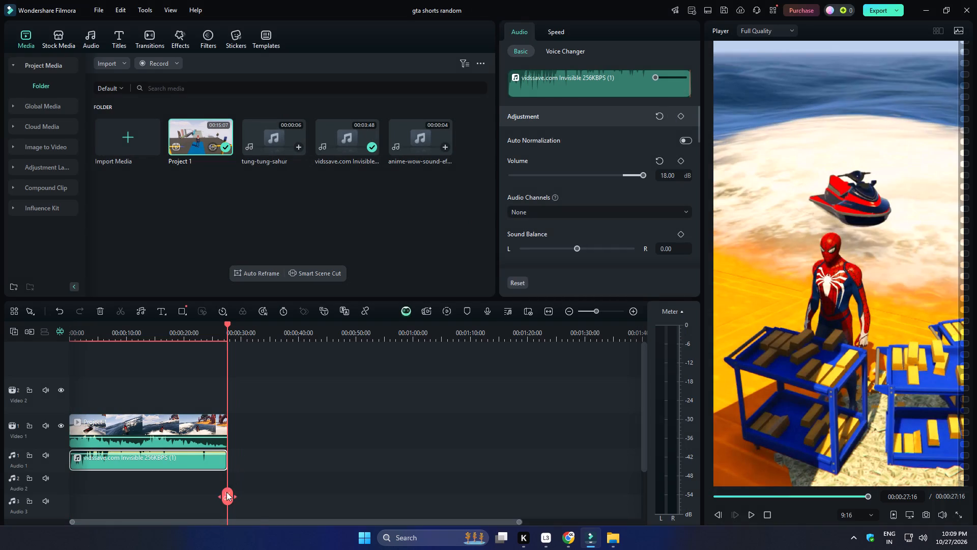
{"action": "left_click_drag", "start_coordinate": [226, 492], "coordinate": [261, 492]}
{"action": "left_click", "coordinate": [380, 488]}
{"action": "key", "text": "ctrl+s"}
{"action": "key", "text": "ctrl+s"}
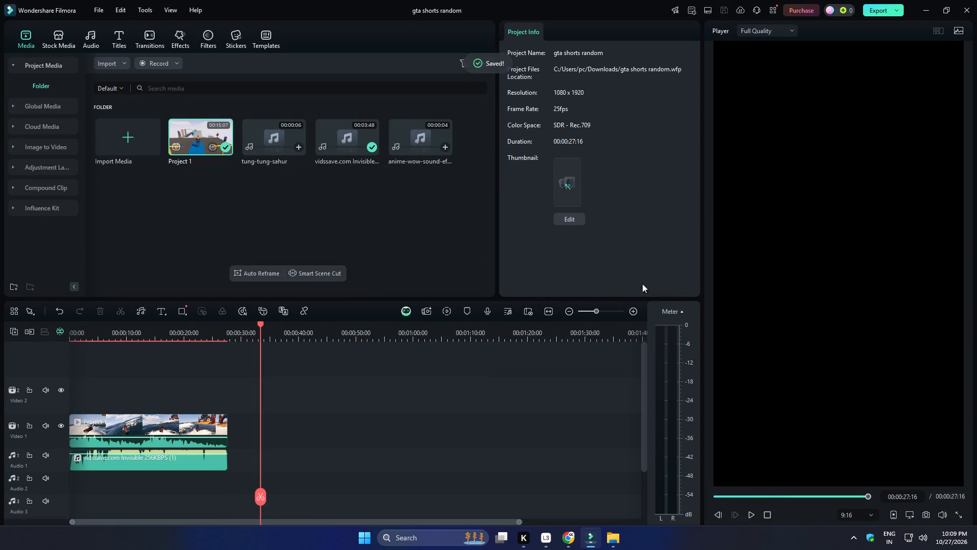
{"action": "key", "text": "ctrl+s"}
{"action": "left_click", "coordinate": [963, 7]}
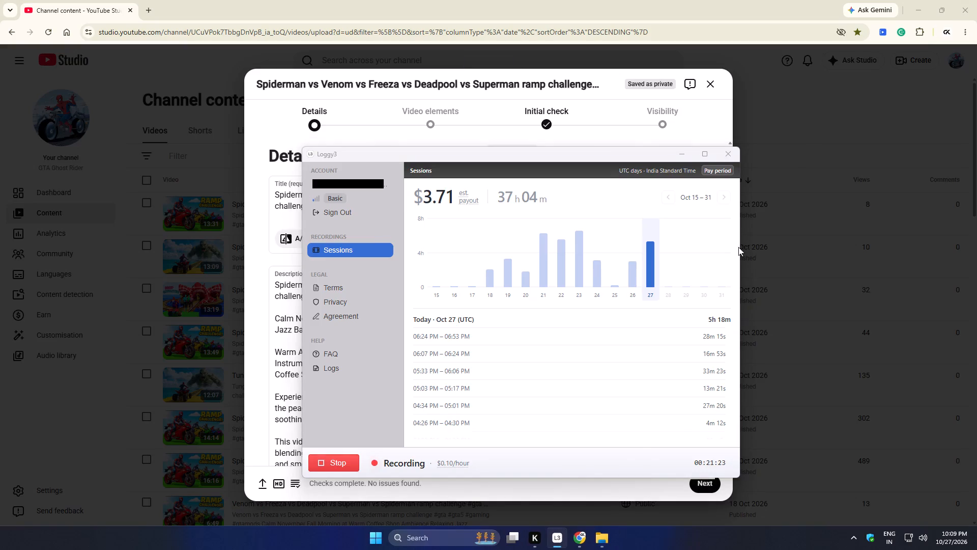
Switch to File Explorer, refresh the Downloads folder to check the exported numbered shorts, and close it.
{"action": "left_click", "coordinate": [729, 80]}
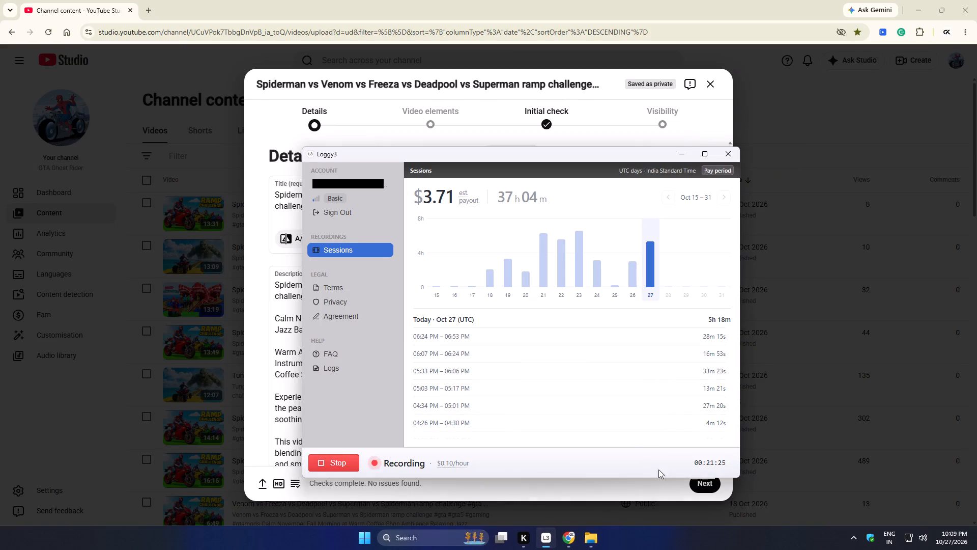
{"action": "left_click", "coordinate": [602, 539]}
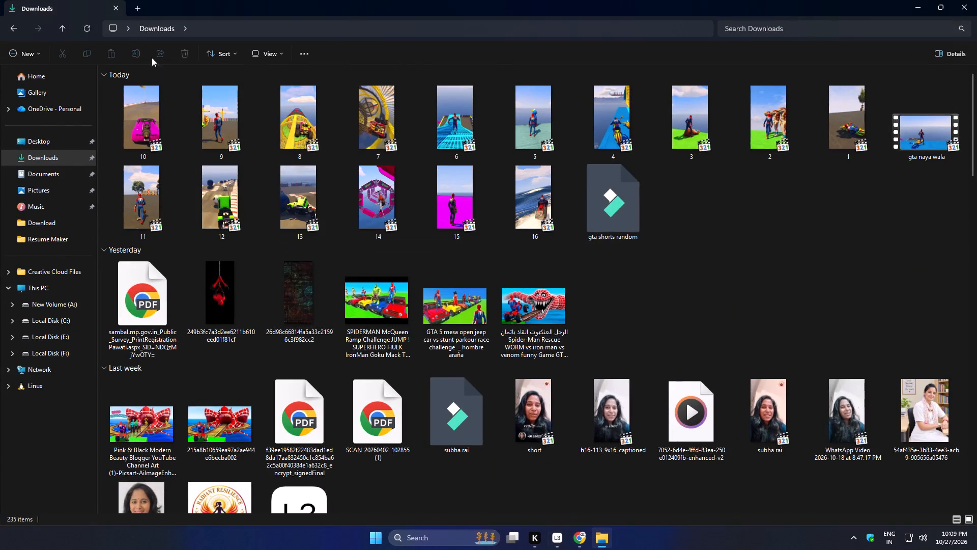
{"action": "left_click", "coordinate": [90, 28]}
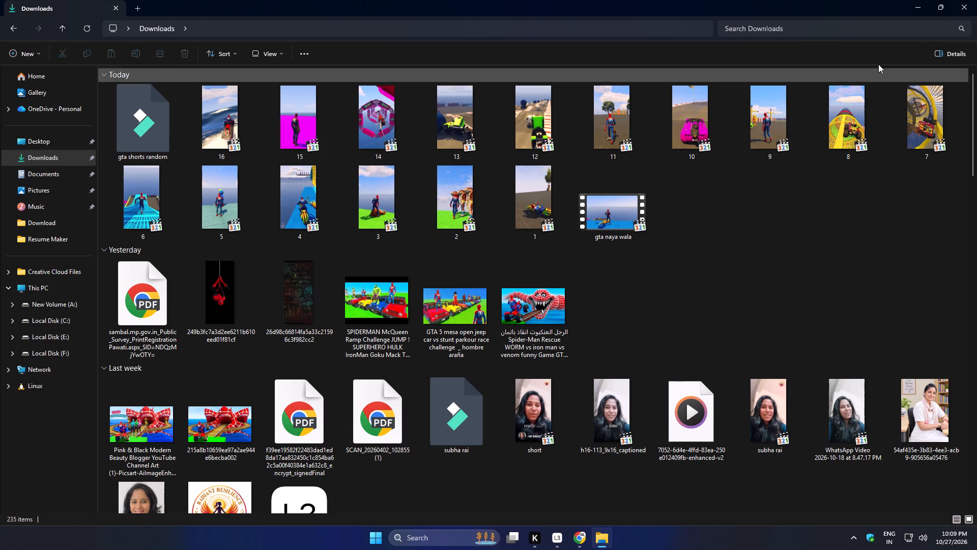
{"action": "left_click", "coordinate": [971, 5]}
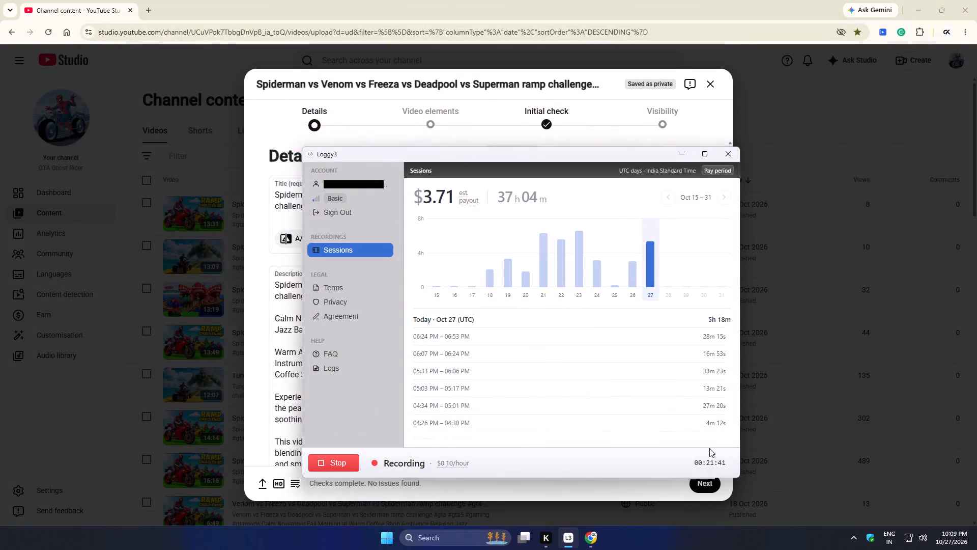
Switch to Chrome, review the details of the gta naya wala.mp4 upload, and advance to its Visibility stage.
{"action": "left_click", "coordinate": [594, 536]}
{"action": "scroll", "coordinate": [605, 372], "scroll_direction": "down", "scroll_amount": 9}
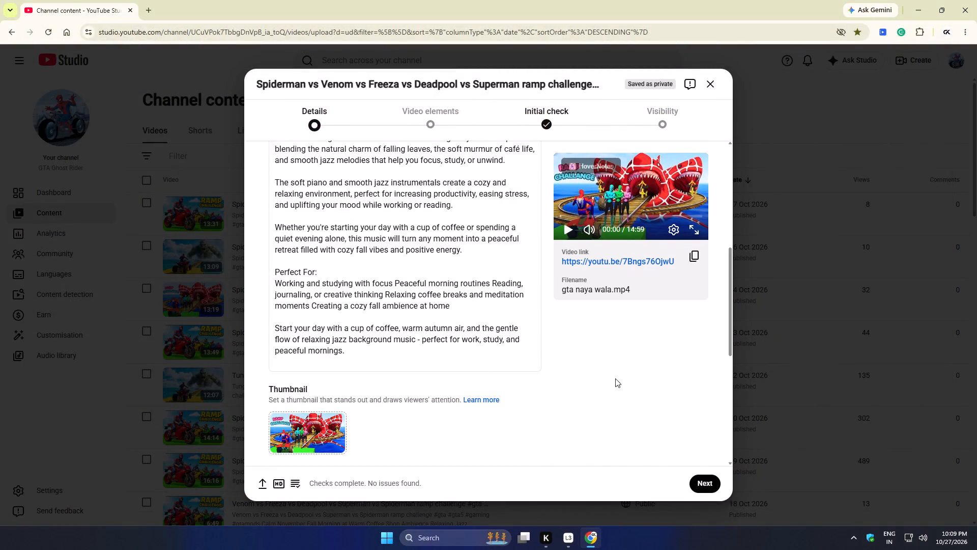
{"action": "scroll", "coordinate": [615, 378], "scroll_direction": "down", "scroll_amount": 14}
{"action": "scroll", "coordinate": [625, 403], "scroll_direction": "up", "scroll_amount": 20}
{"action": "scroll", "coordinate": [625, 403], "scroll_direction": "up", "scroll_amount": 13}
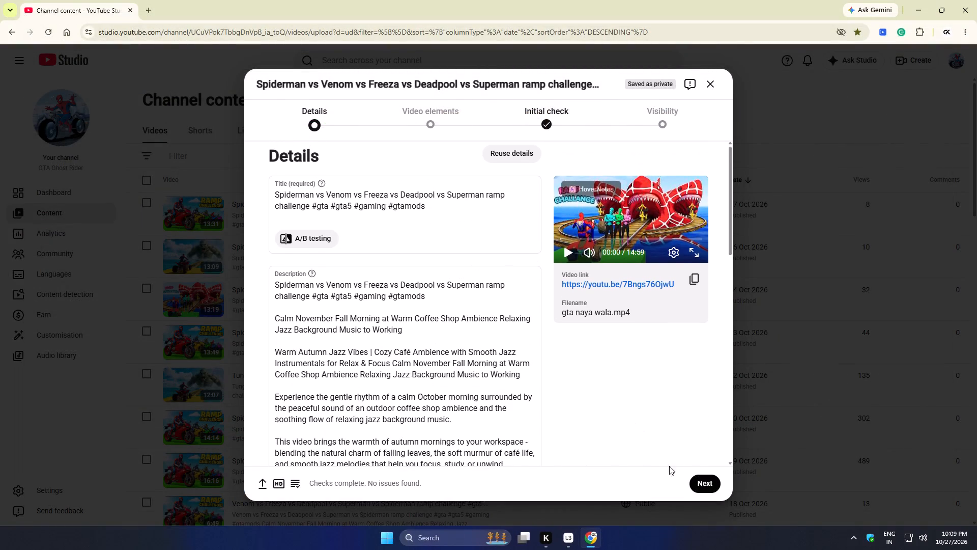
{"action": "left_click", "coordinate": [710, 481]}
{"action": "left_click", "coordinate": [710, 481]}
{"action": "left_click", "coordinate": [710, 481]}
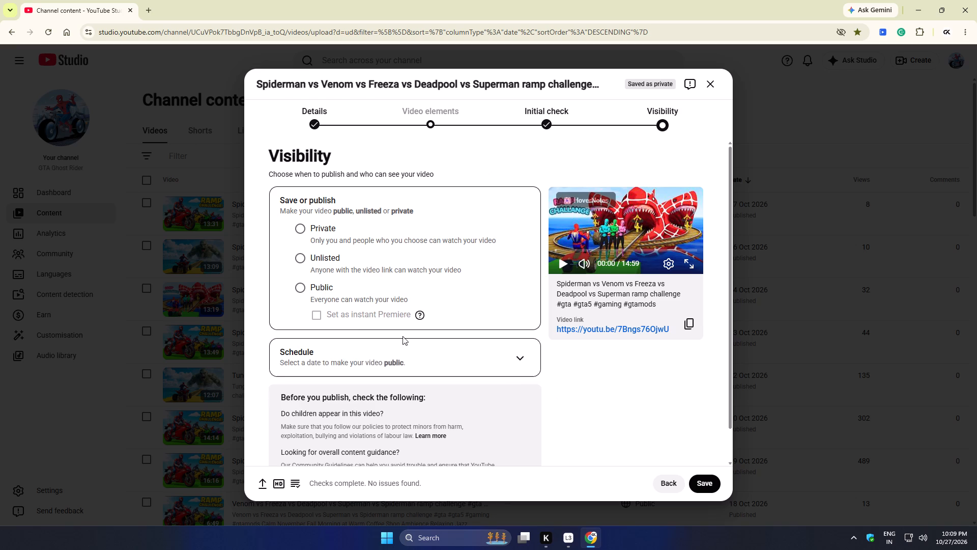
Set the video's visibility to Public, publish it, and close the upload dialog.
{"action": "left_click", "coordinate": [298, 287]}
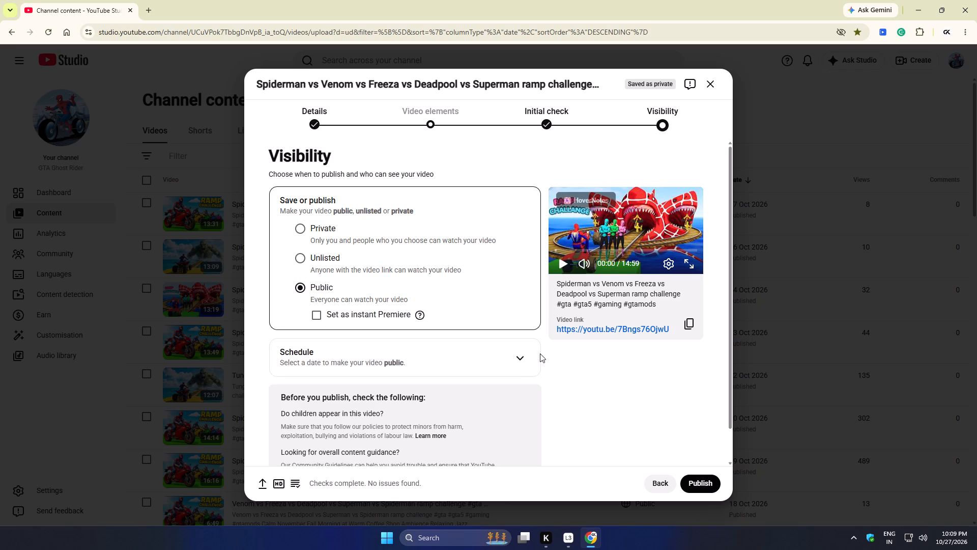
{"action": "scroll", "coordinate": [679, 415], "scroll_direction": "down", "scroll_amount": 17}
{"action": "scroll", "coordinate": [686, 410], "scroll_direction": "up", "scroll_amount": 17}
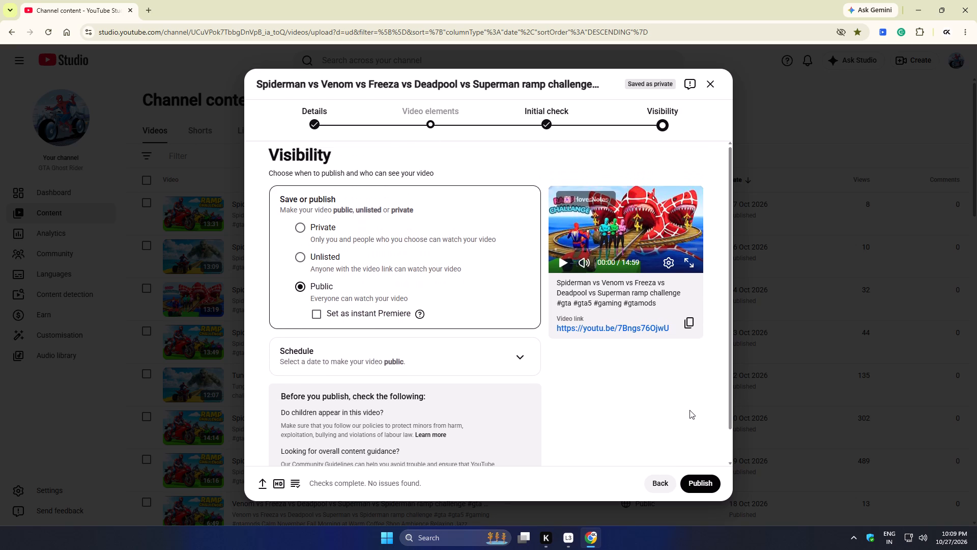
{"action": "scroll", "coordinate": [689, 410], "scroll_direction": "up", "scroll_amount": 6}
{"action": "left_click", "coordinate": [709, 485]}
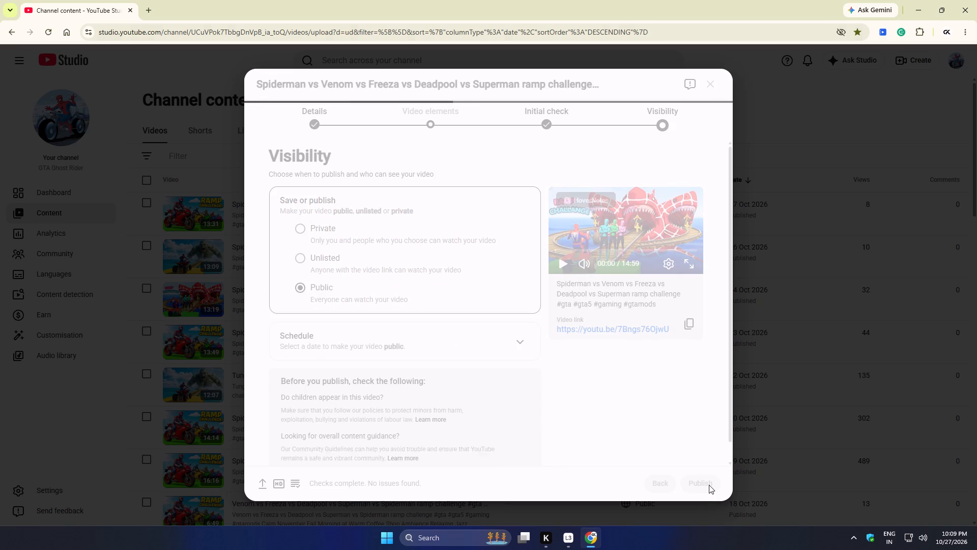
{"action": "left_click", "coordinate": [596, 417]}
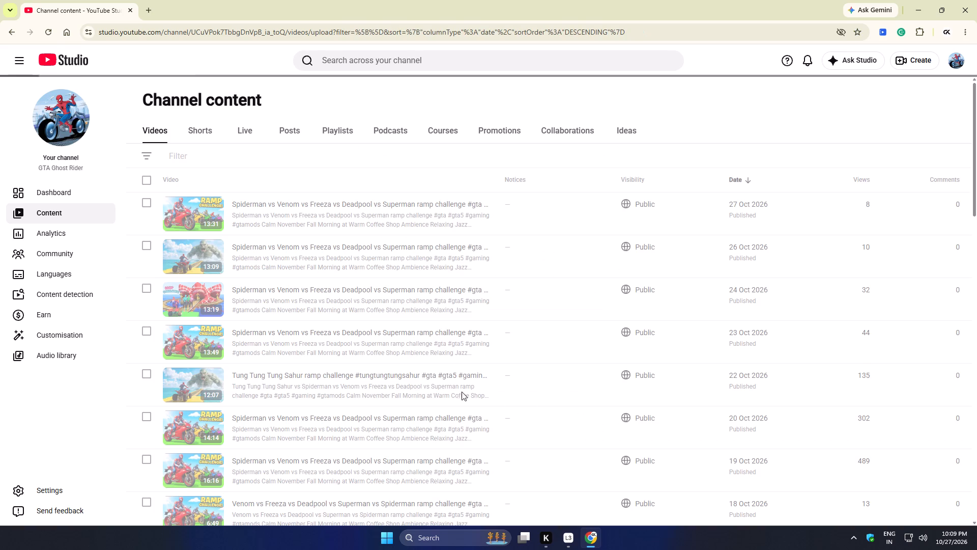
Reload the YouTube Studio Channel content page and close Chrome.
{"action": "left_click", "coordinate": [54, 31]}
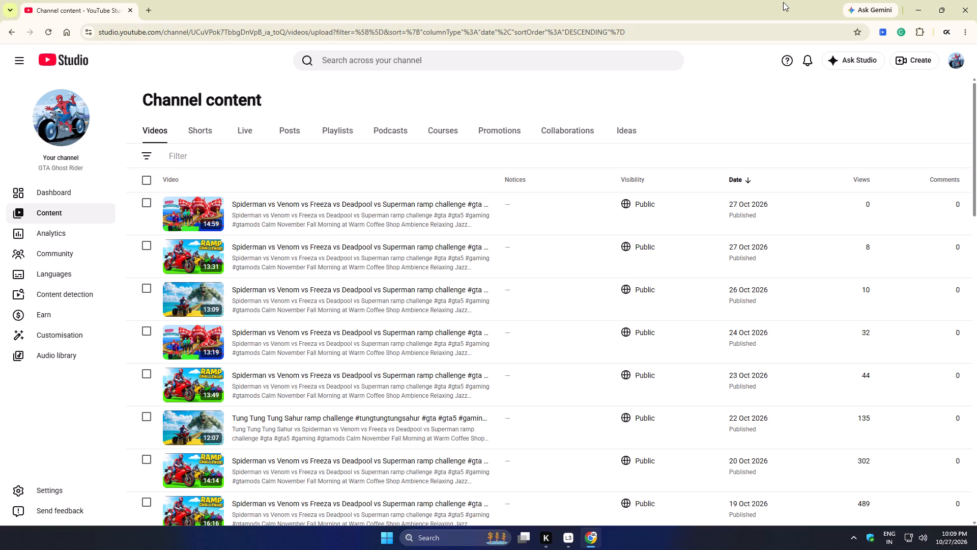
{"action": "left_click", "coordinate": [971, 12]}
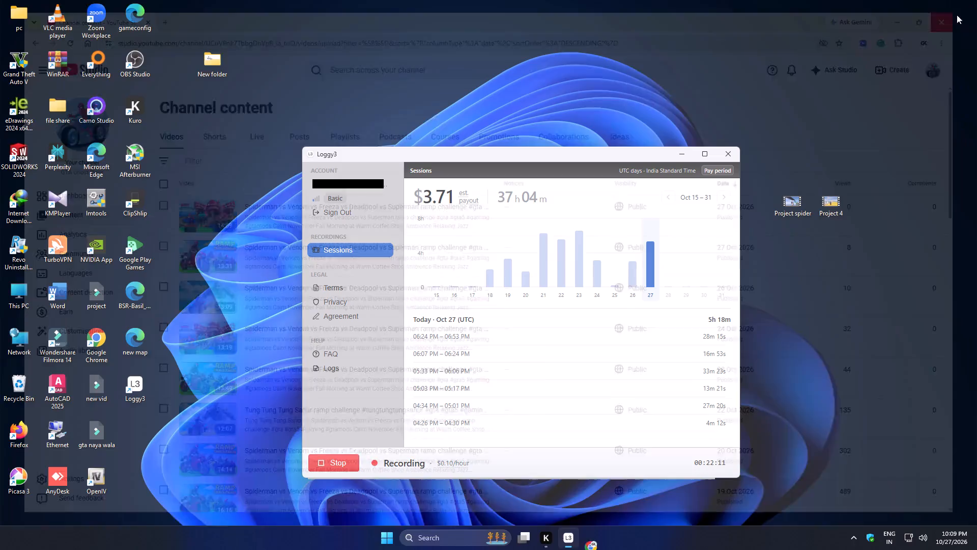
Stop the running recording session in Loggy3.
{"action": "left_click", "coordinate": [333, 463]}
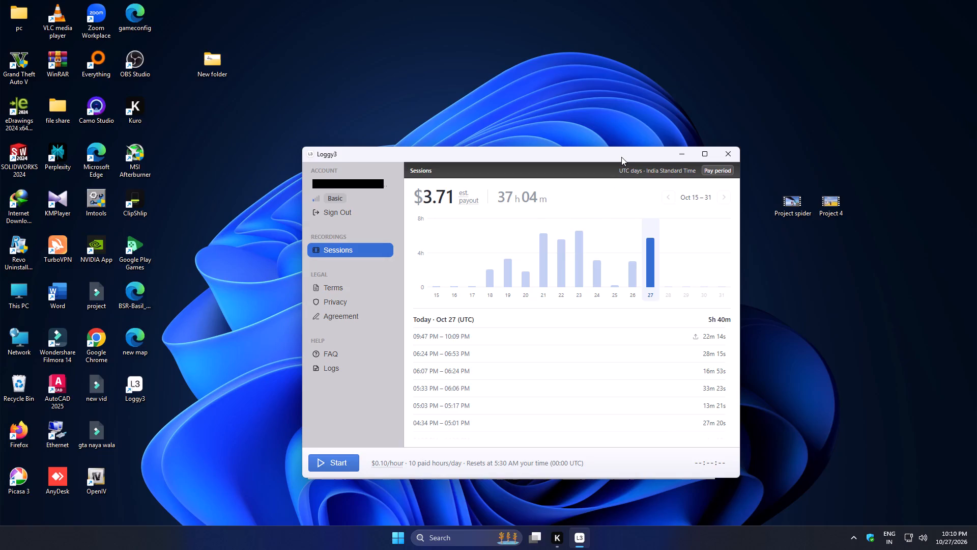
{"action": "left_click_drag", "start_coordinate": [621, 157], "coordinate": [633, 167]}
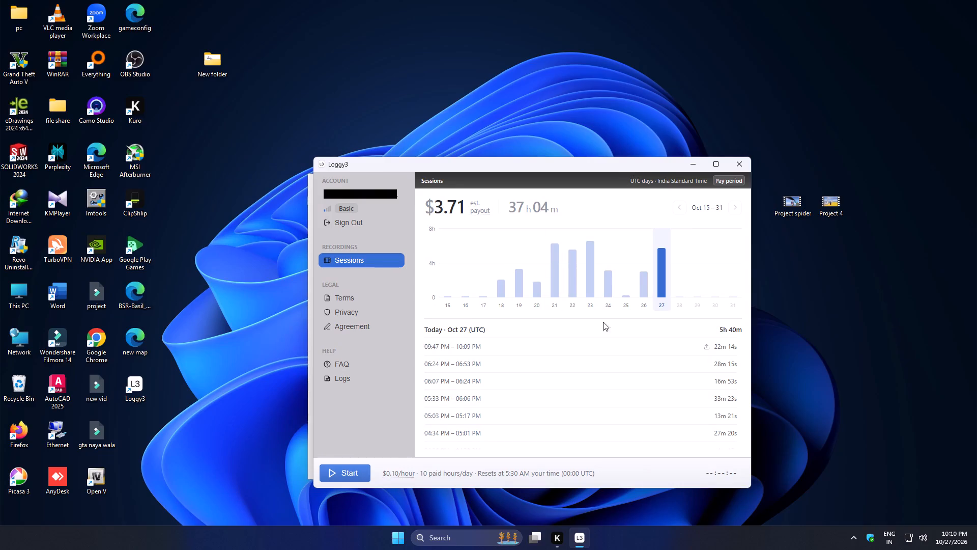